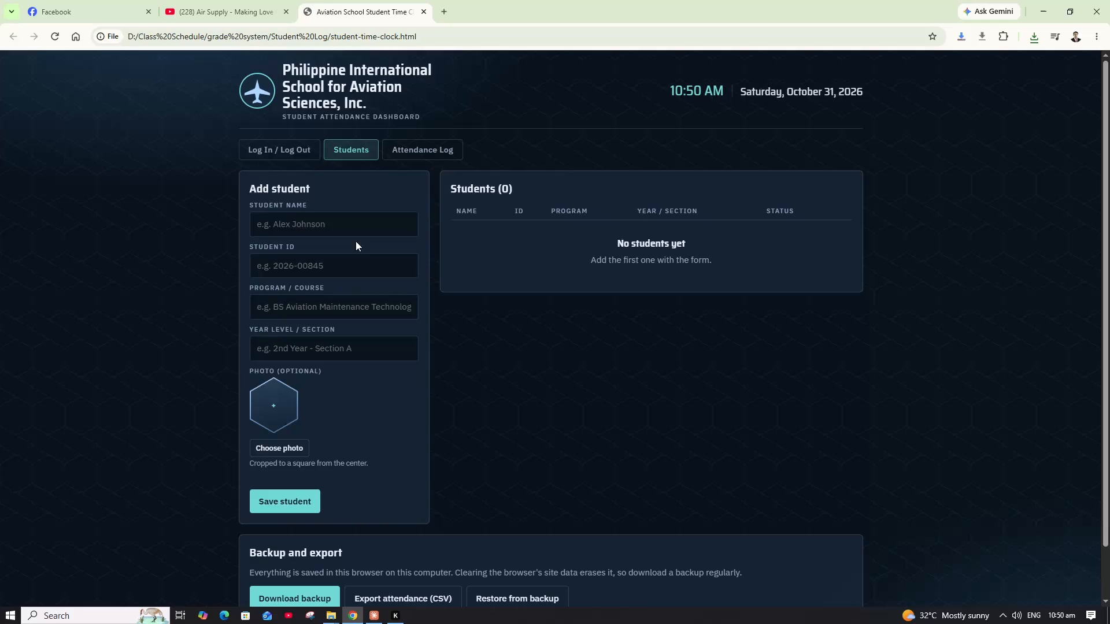
Switch to the YouTube page, resume the paused Air Supply video "Making Love Out of Nothing At All" and skip its ad.
{"action": "left_click", "coordinate": [230, 14]}
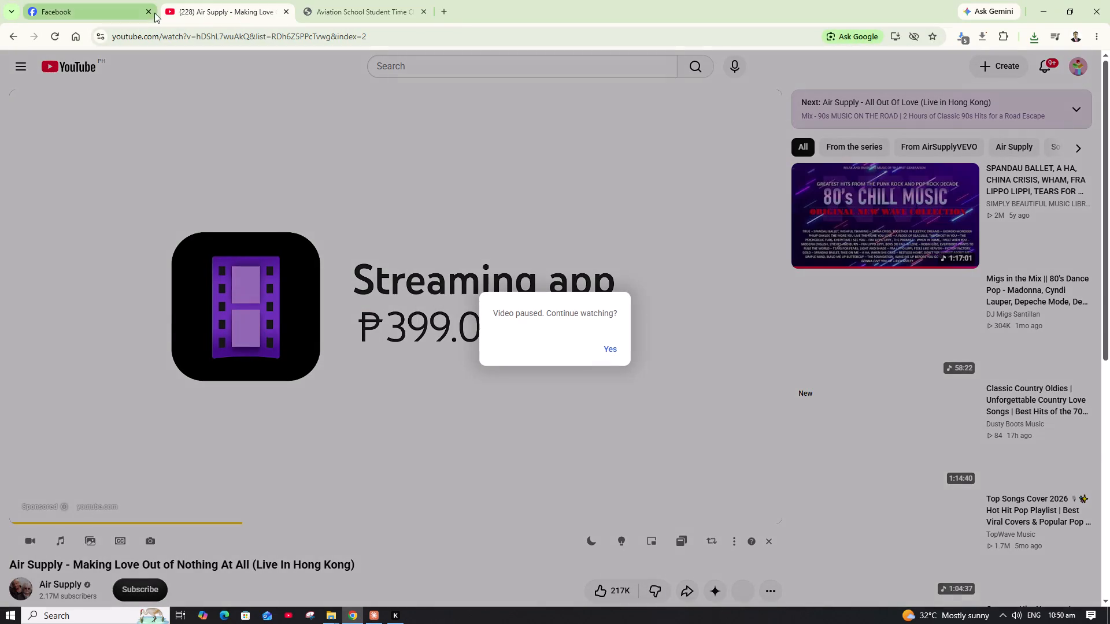
{"action": "left_click", "coordinate": [613, 348]}
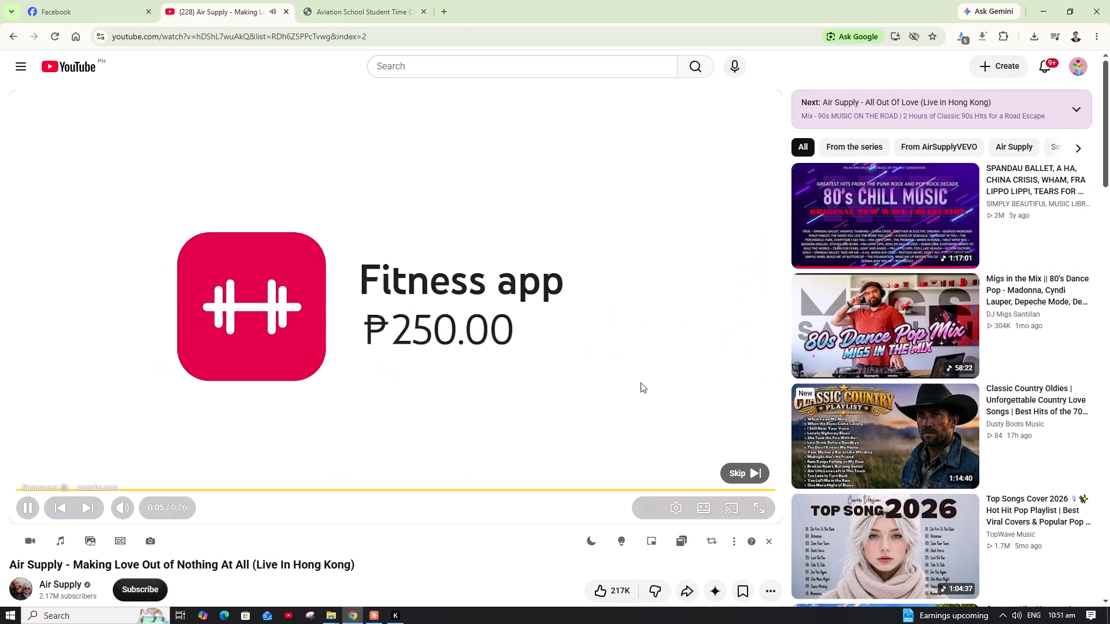
{"action": "left_click", "coordinate": [738, 474]}
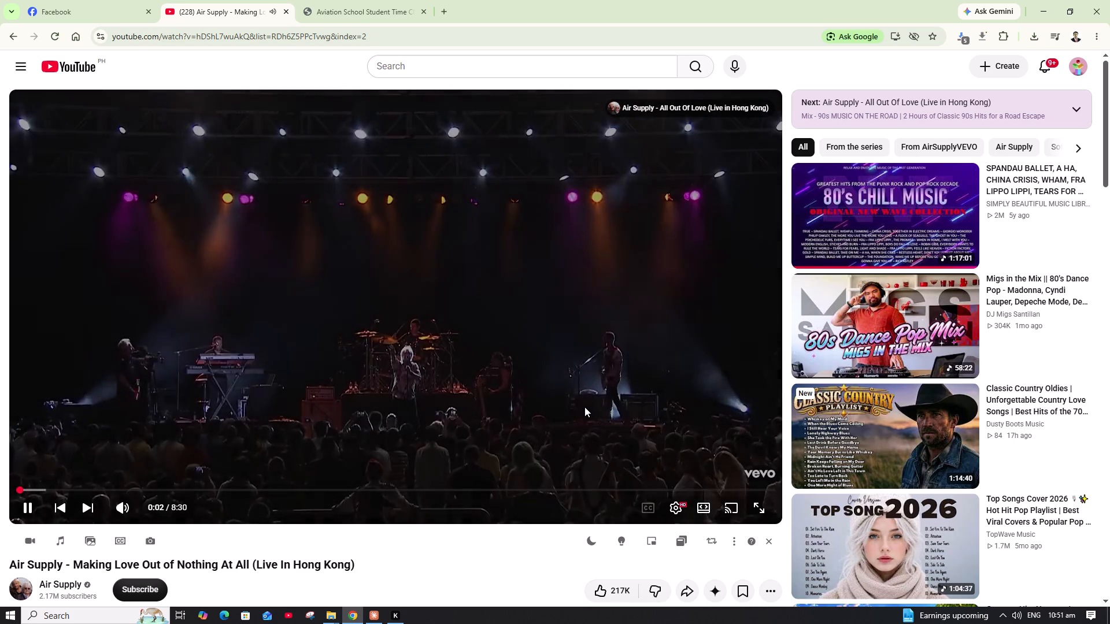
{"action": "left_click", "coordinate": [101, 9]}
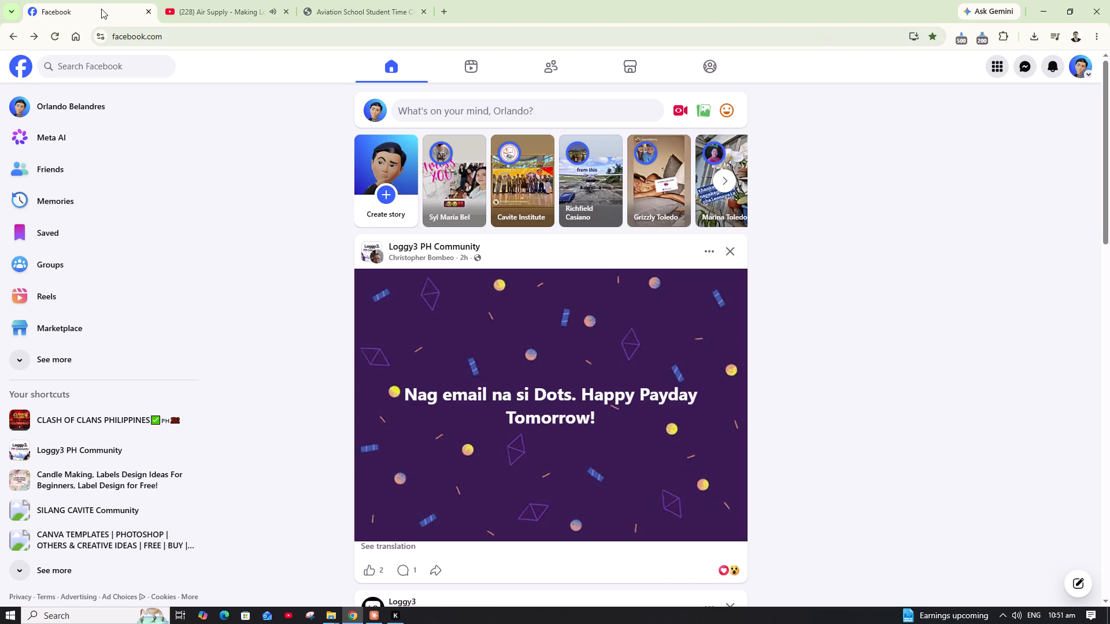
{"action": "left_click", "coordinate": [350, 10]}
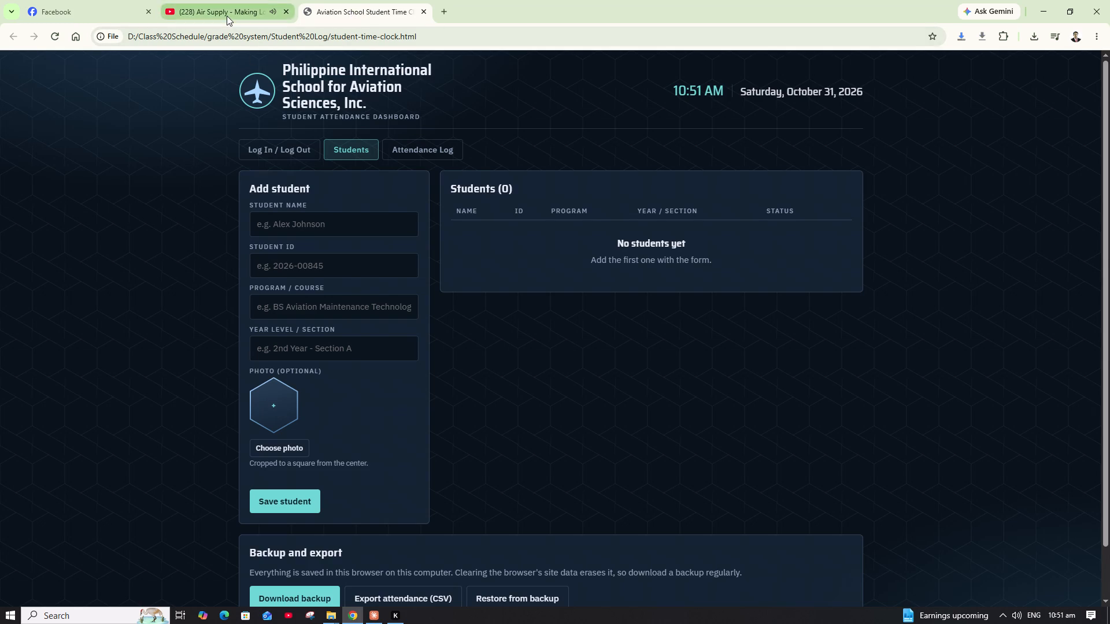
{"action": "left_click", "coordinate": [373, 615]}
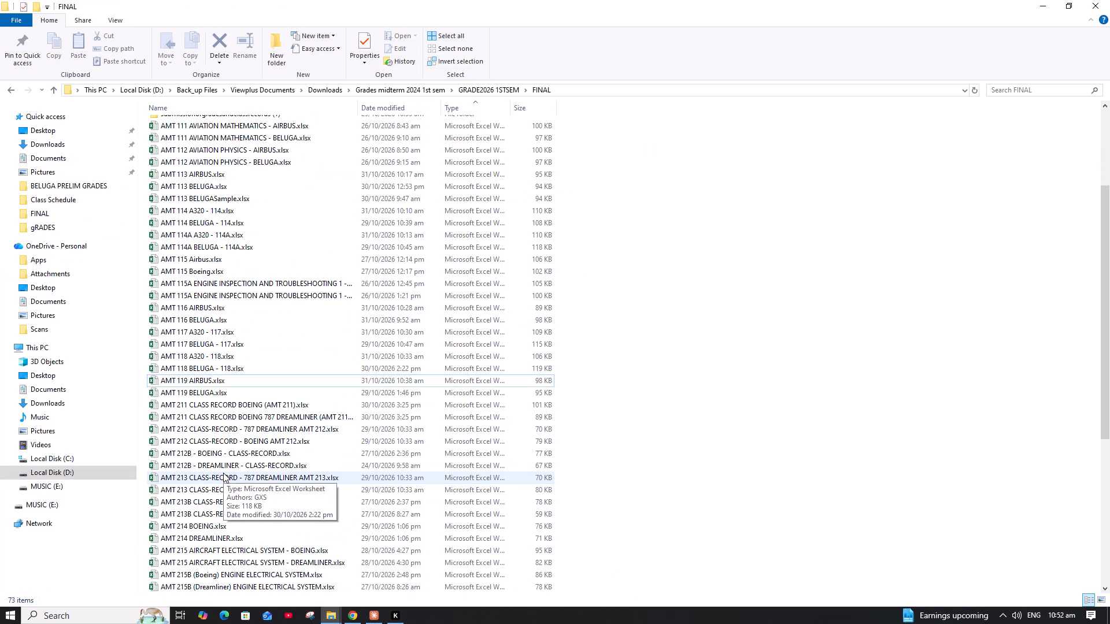
{"action": "scroll", "coordinate": [223, 473], "scroll_direction": "down", "scroll_amount": 6}
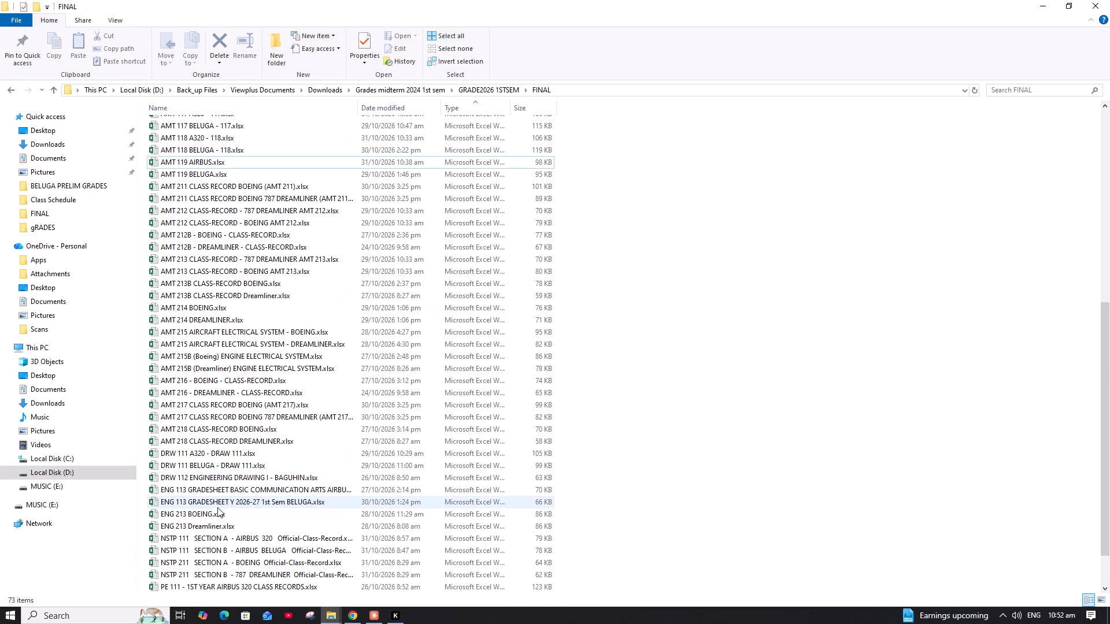
{"action": "double_click", "coordinate": [221, 452]}
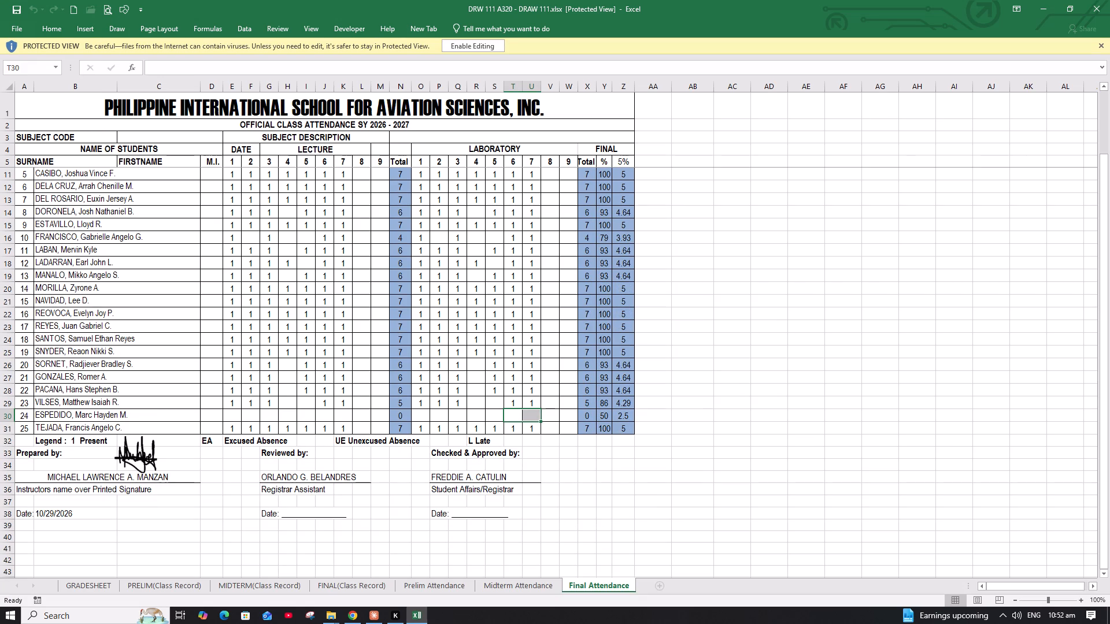
{"action": "left_click", "coordinate": [489, 46]}
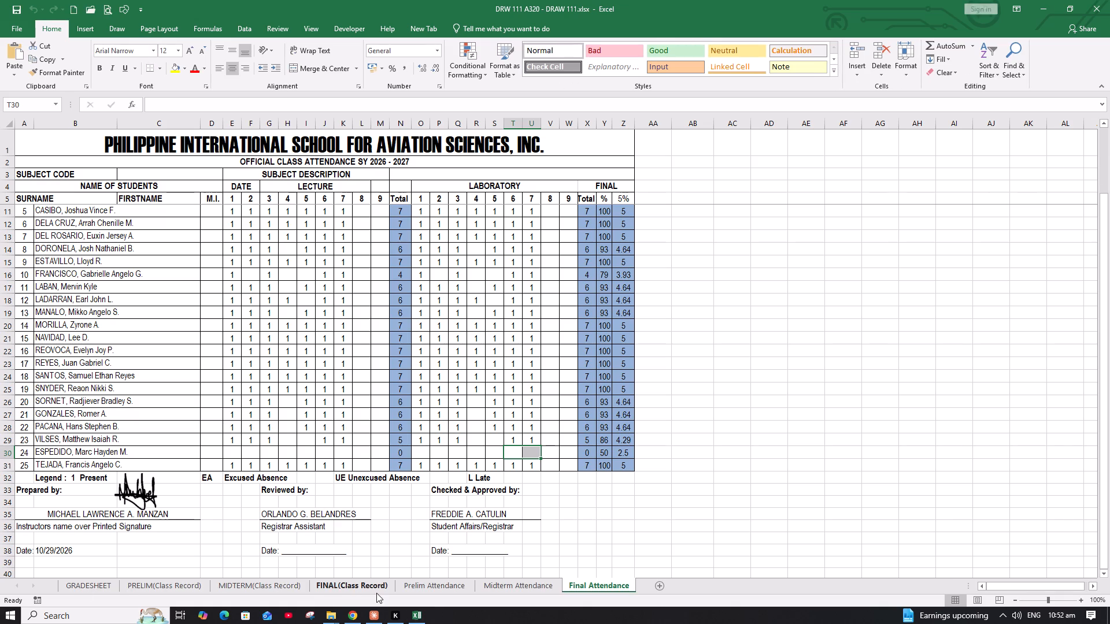
On the GRADESHEET sheet, slightly narrow column D, the last column under Name of Students.
{"action": "left_click", "coordinate": [364, 588]}
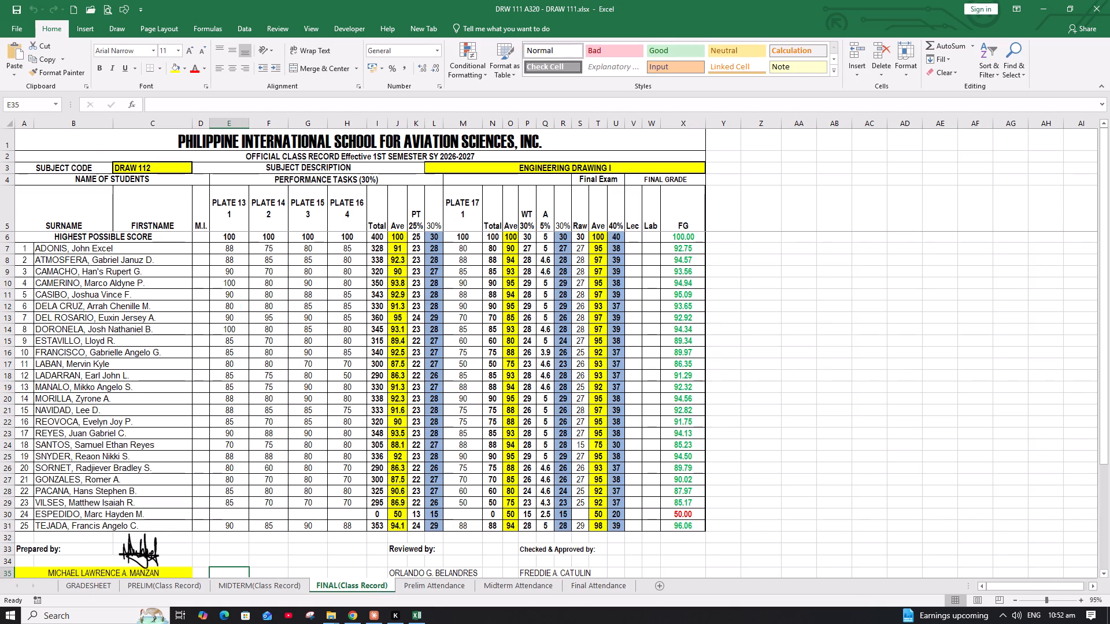
{"action": "left_click", "coordinate": [87, 586]}
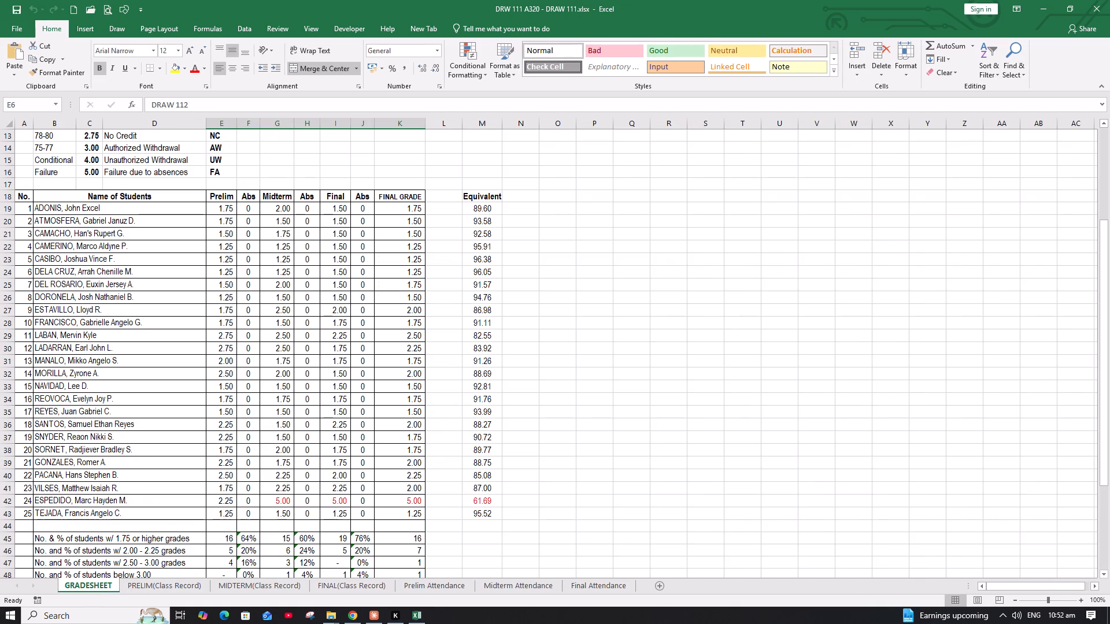
{"action": "left_click_drag", "start_coordinate": [205, 119], "coordinate": [190, 120]}
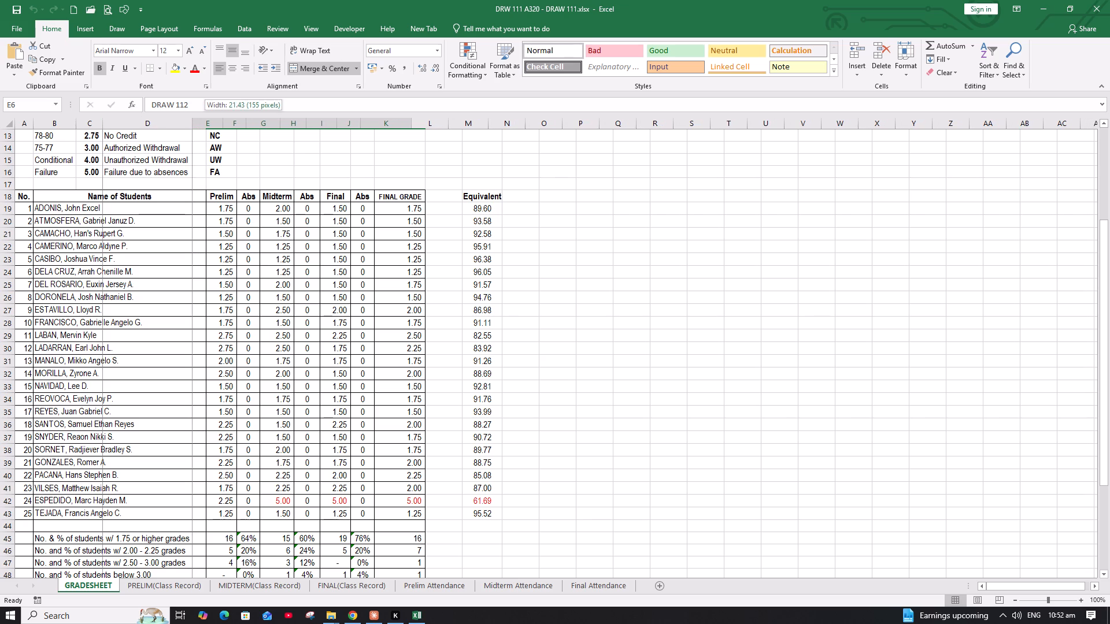
{"action": "left_click_drag", "start_coordinate": [190, 120], "coordinate": [188, 120]}
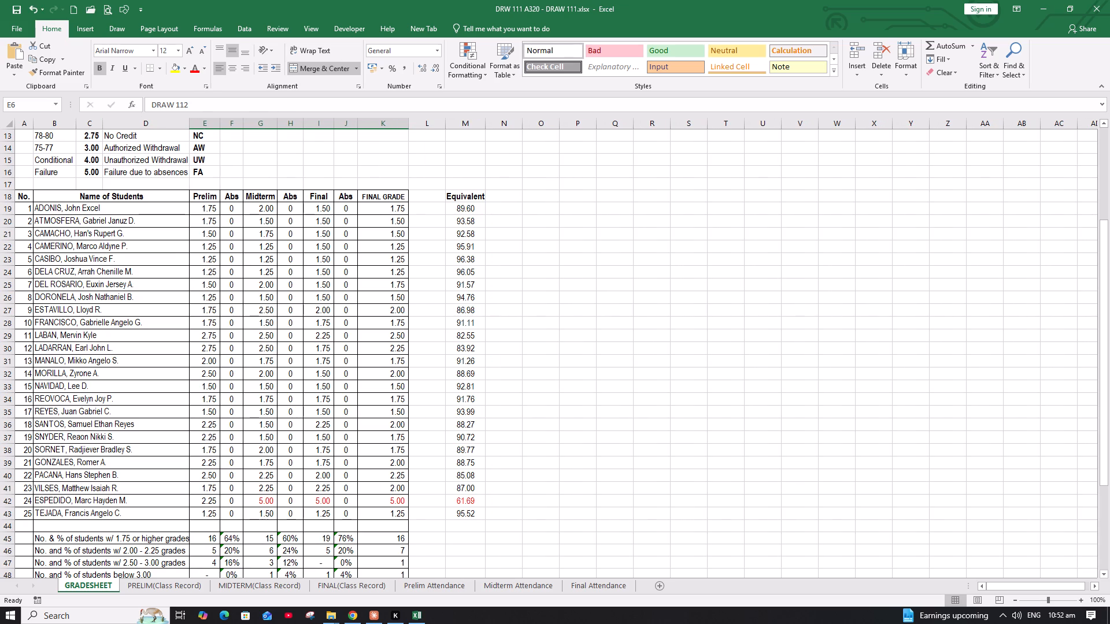
Delete the empty column between FINAL GRADE and Equivalent, and narrow the FINAL GRADE column to about 11.4.
{"action": "left_click", "coordinate": [425, 124]}
{"action": "right_click", "coordinate": [425, 124]}
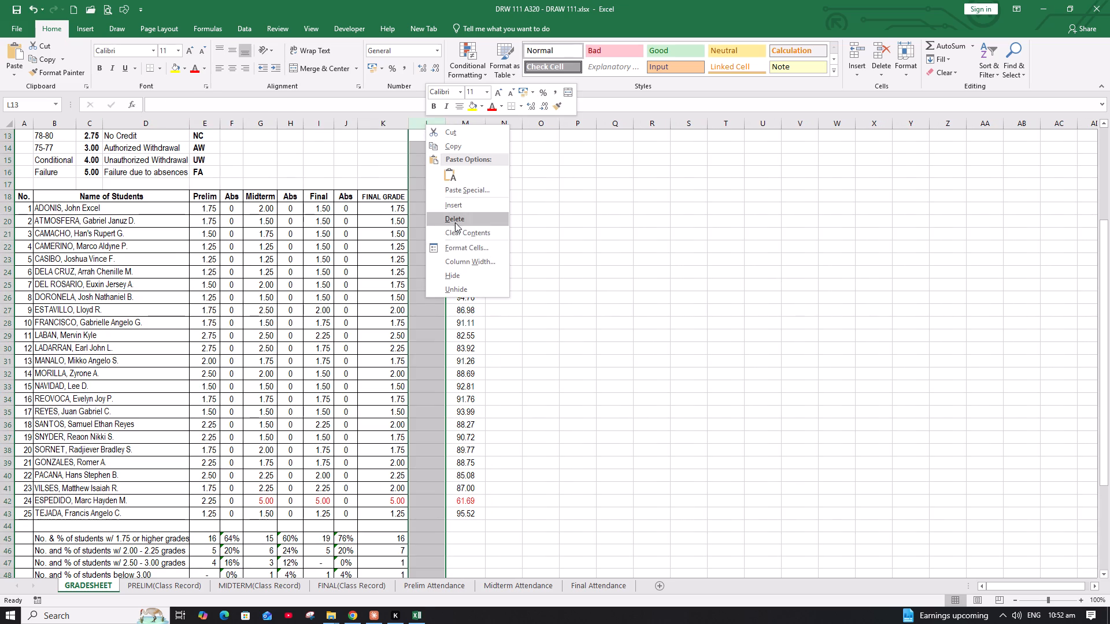
{"action": "left_click", "coordinate": [455, 222]}
{"action": "left_click", "coordinate": [442, 221]}
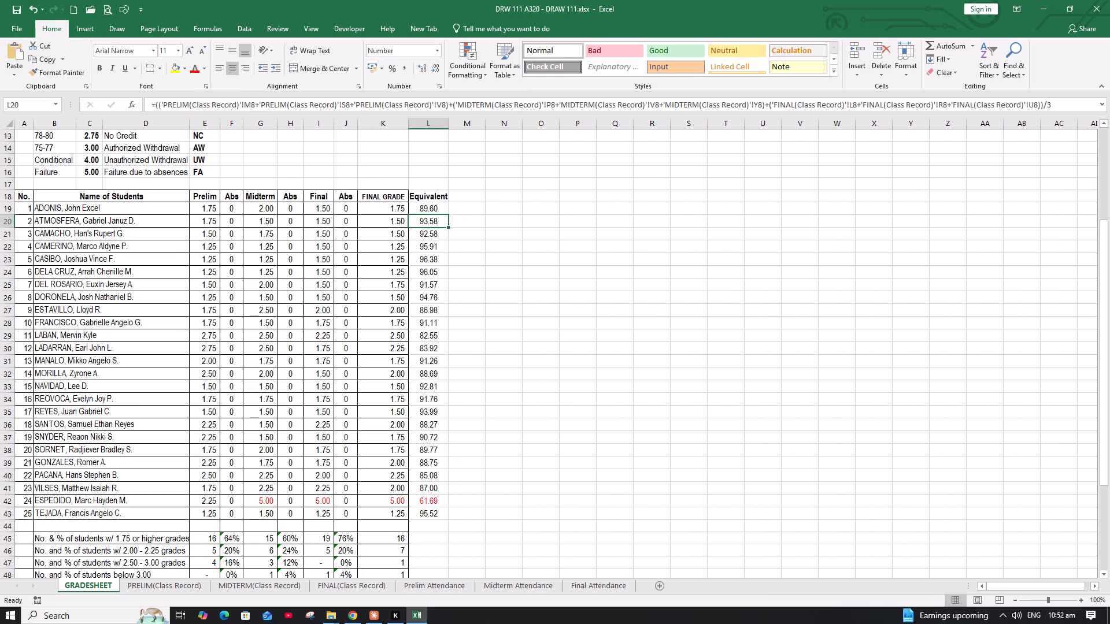
{"action": "left_click", "coordinate": [410, 126]}
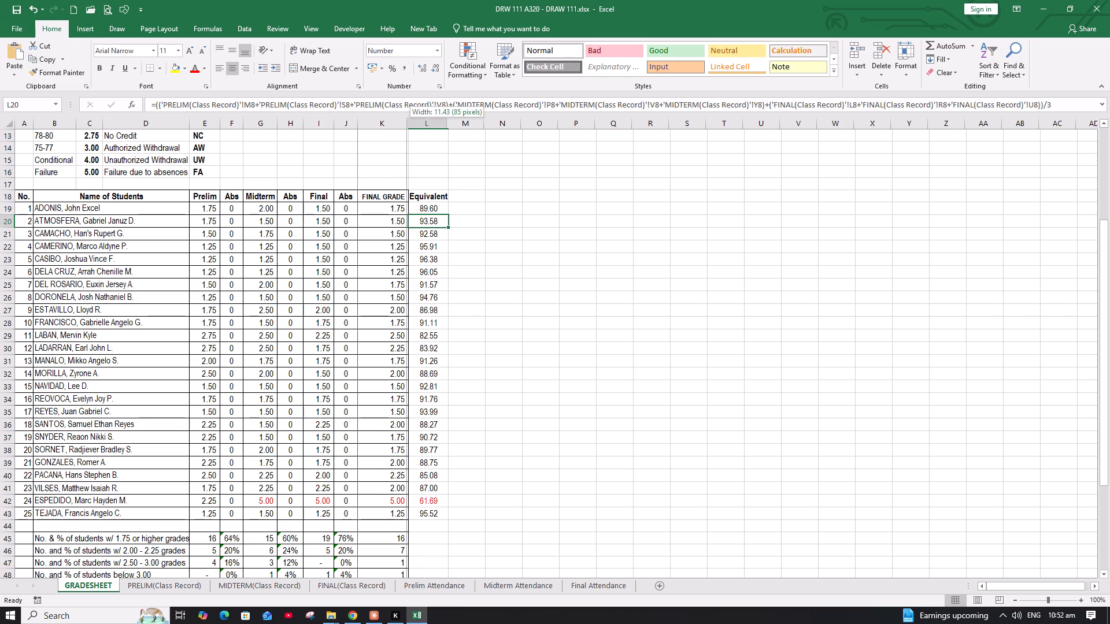
Print the grade sheet on Legal 8.5 x 14 in paper with the last custom margins, fitting the sheet on one page.
{"action": "left_click", "coordinate": [109, 10]}
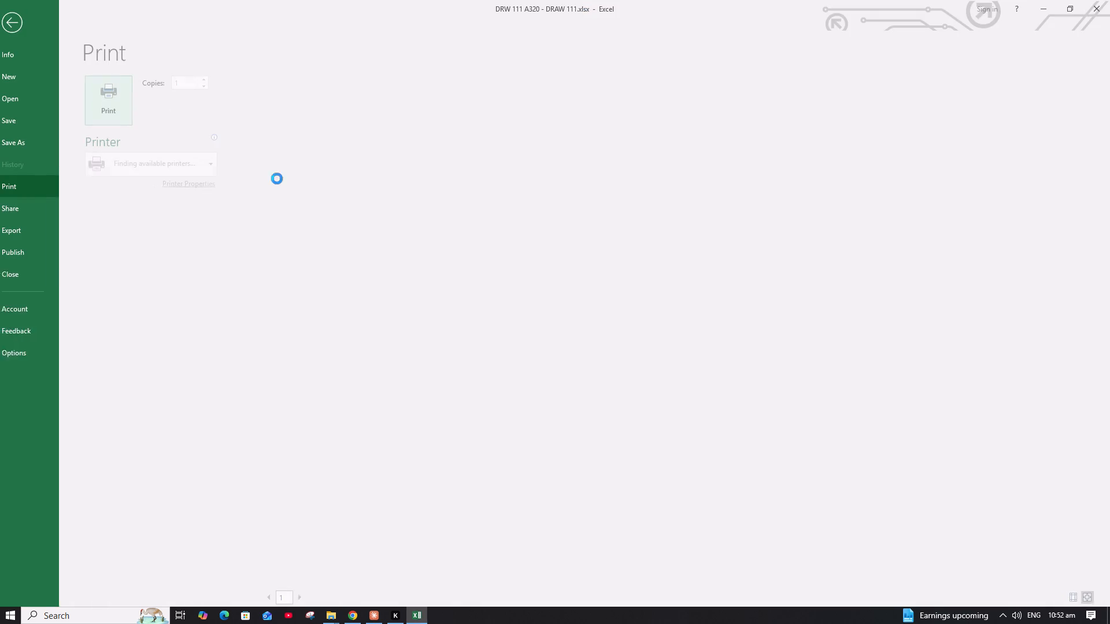
{"action": "left_click", "coordinate": [145, 315]}
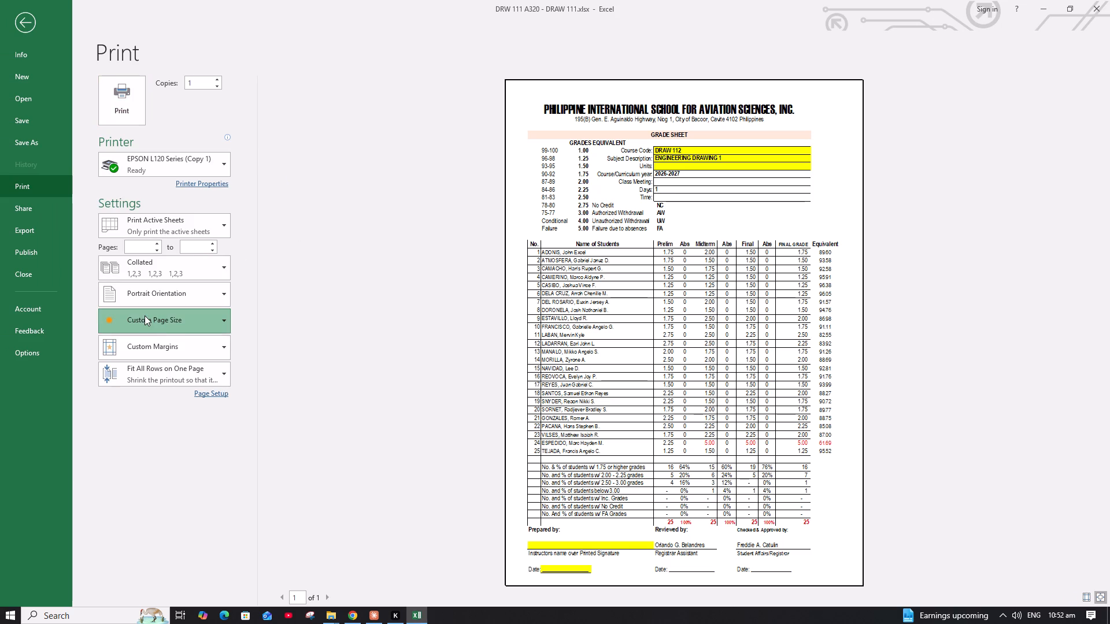
{"action": "left_click", "coordinate": [157, 389]}
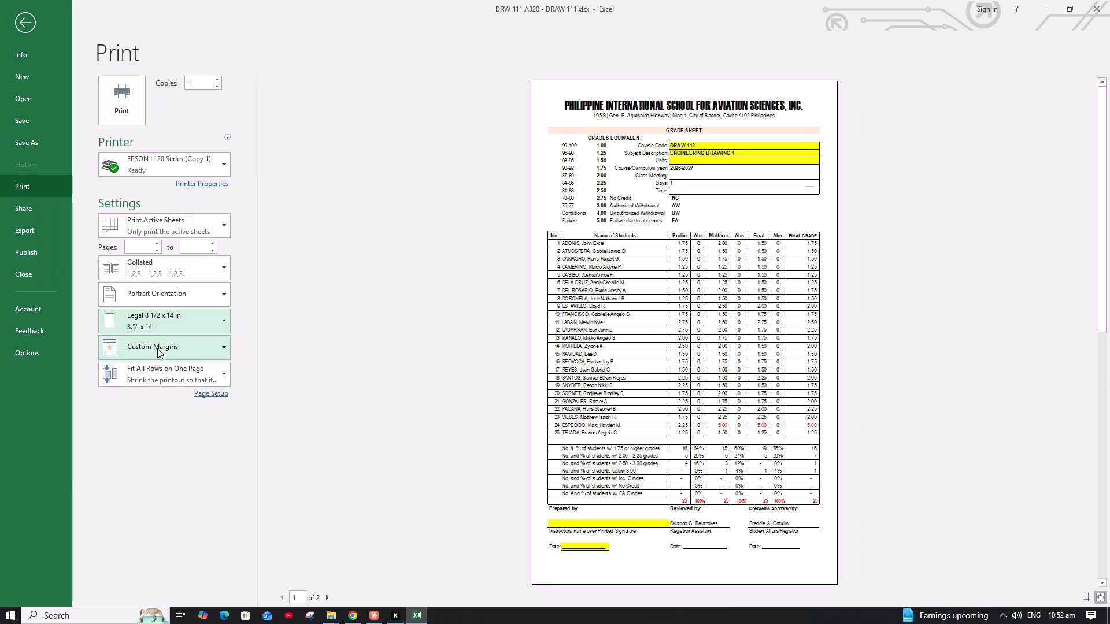
{"action": "left_click", "coordinate": [157, 348]}
{"action": "left_click", "coordinate": [158, 375]}
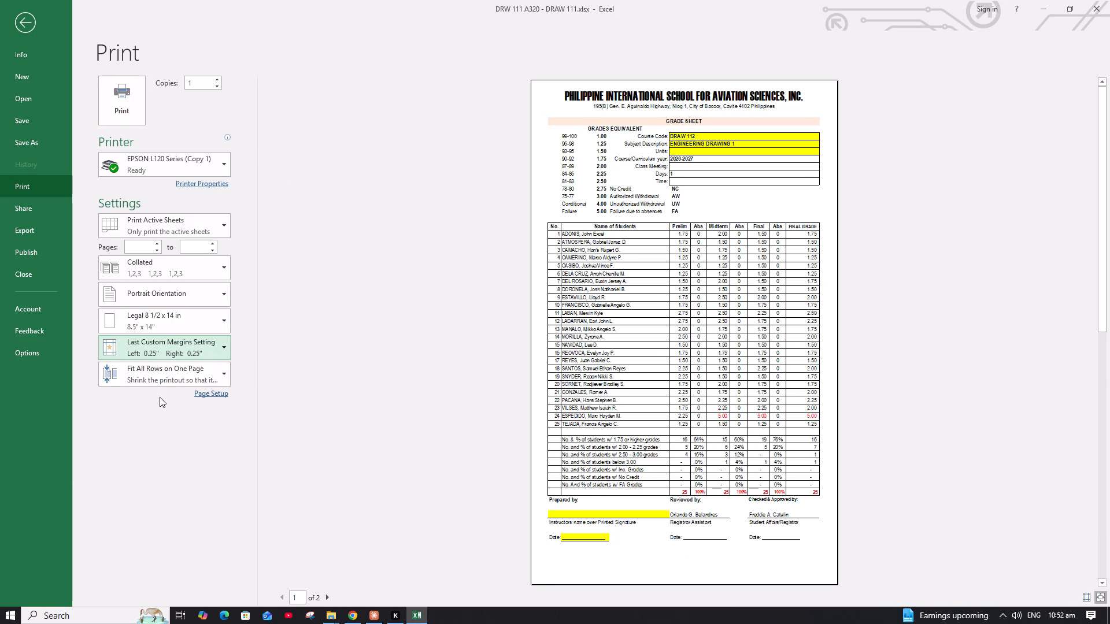
{"action": "left_click", "coordinate": [151, 376]}
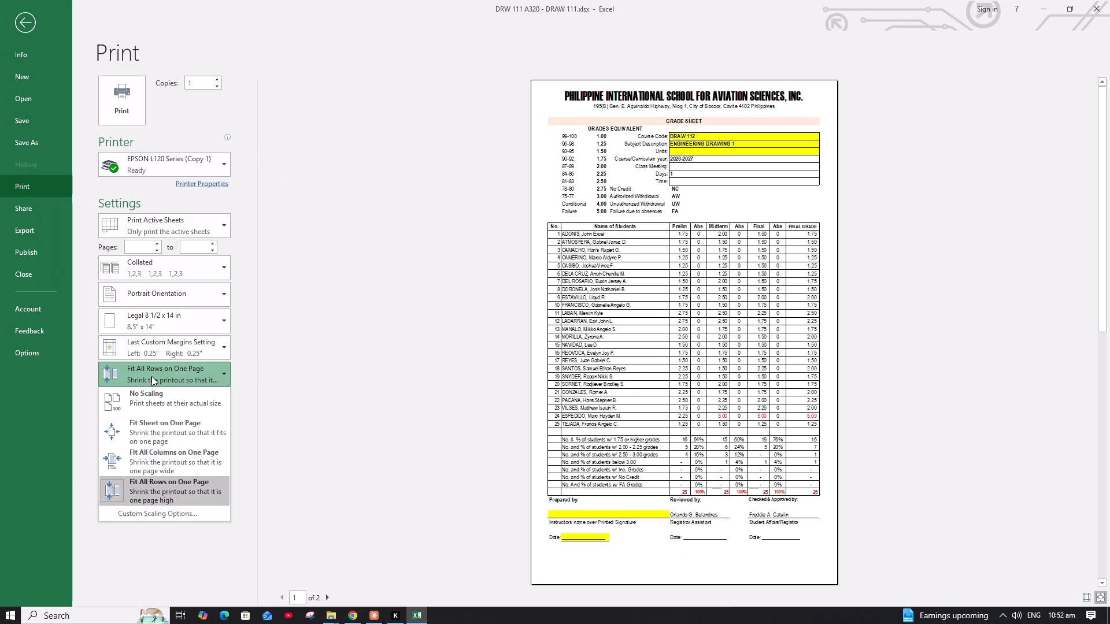
{"action": "left_click", "coordinate": [139, 432]}
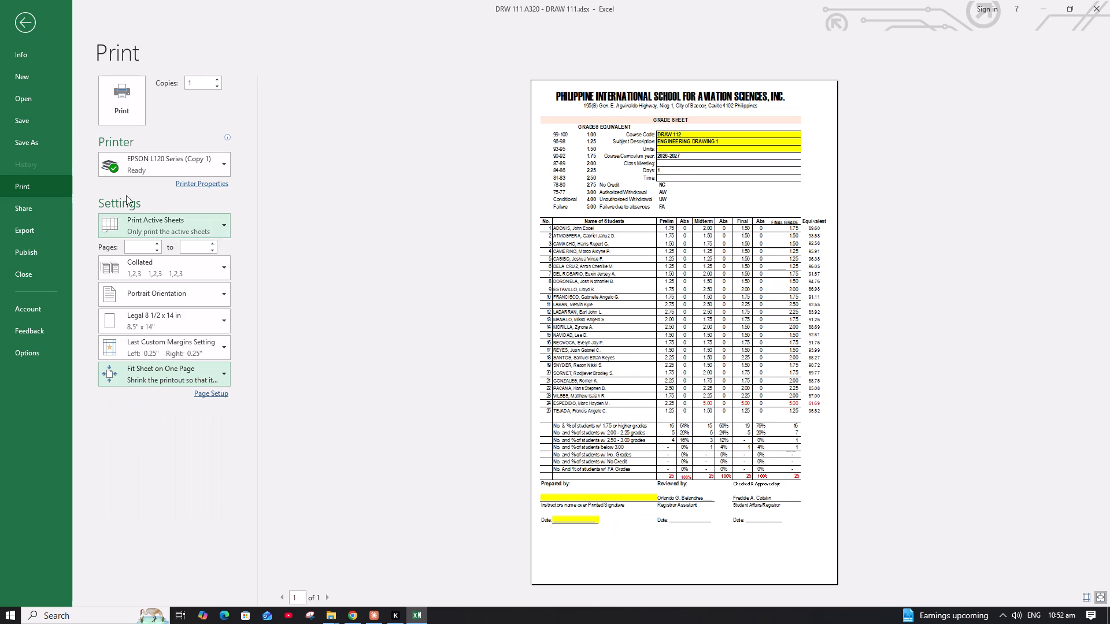
{"action": "left_click", "coordinate": [125, 108]}
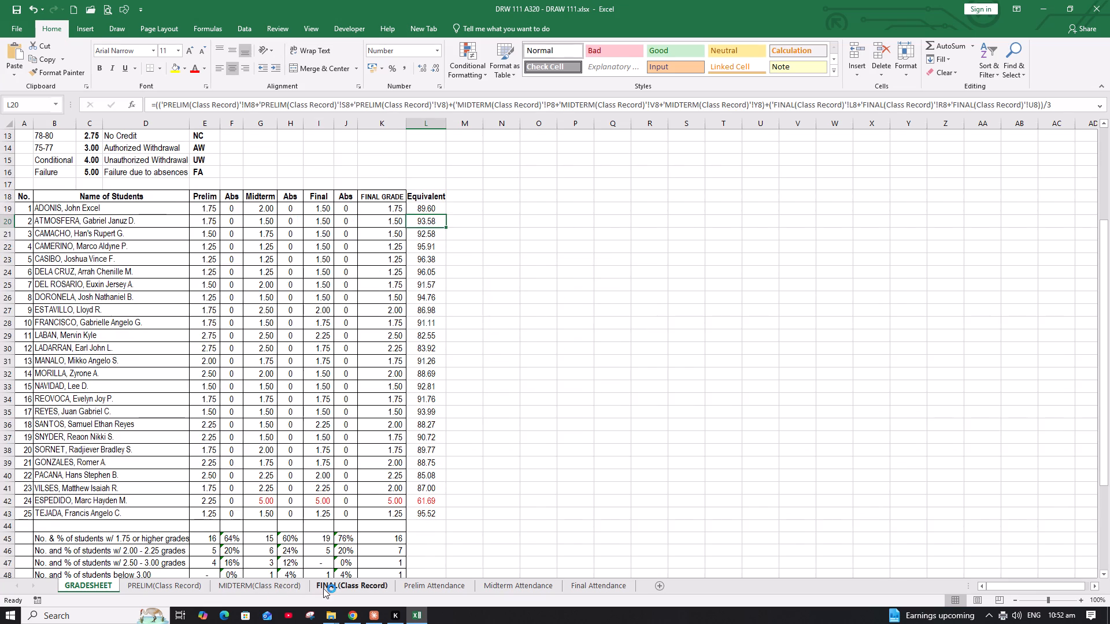
On the FINAL(Class Record) sheet, angle the row 5 column headings counterclockwise and turn off their text wrapping.
{"action": "left_click", "coordinate": [323, 588]}
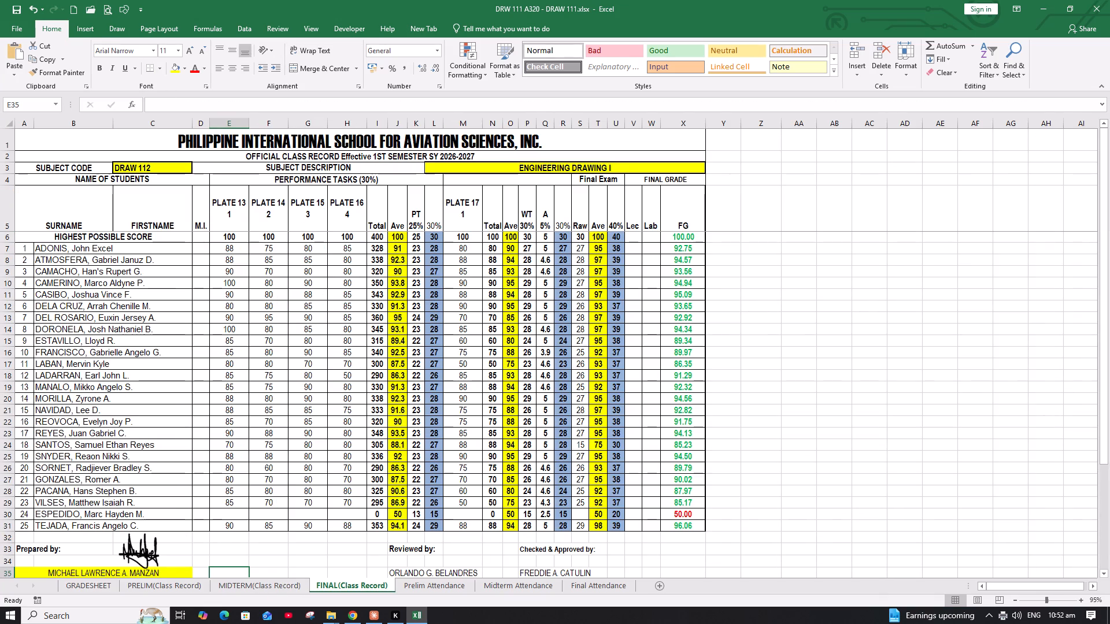
{"action": "left_click", "coordinate": [6, 202]}
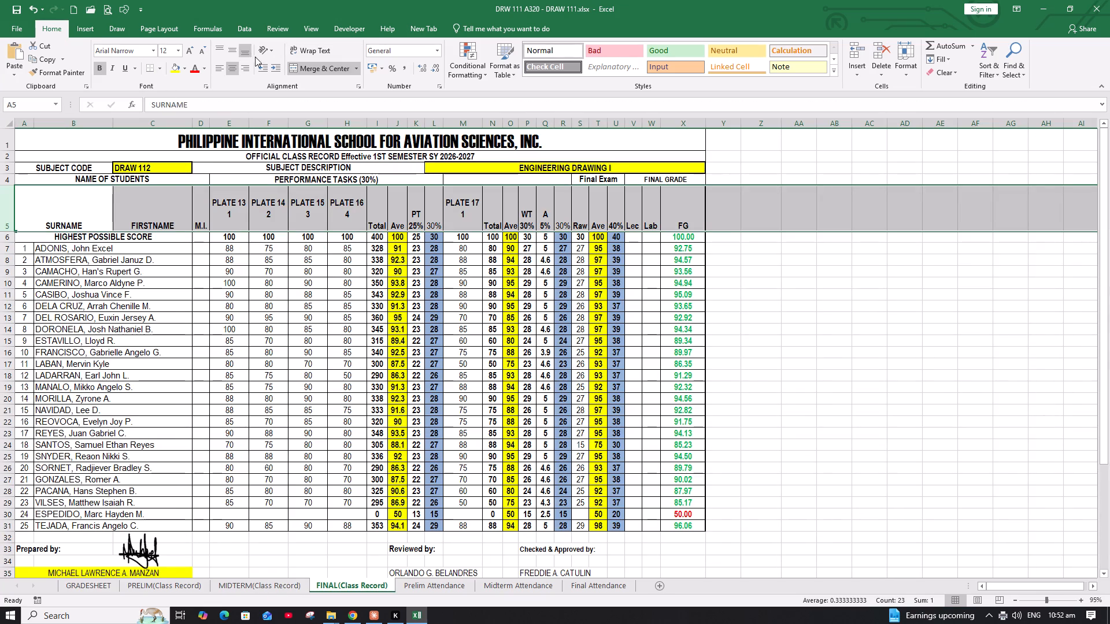
{"action": "left_click", "coordinate": [272, 47]}
{"action": "left_click", "coordinate": [272, 63]}
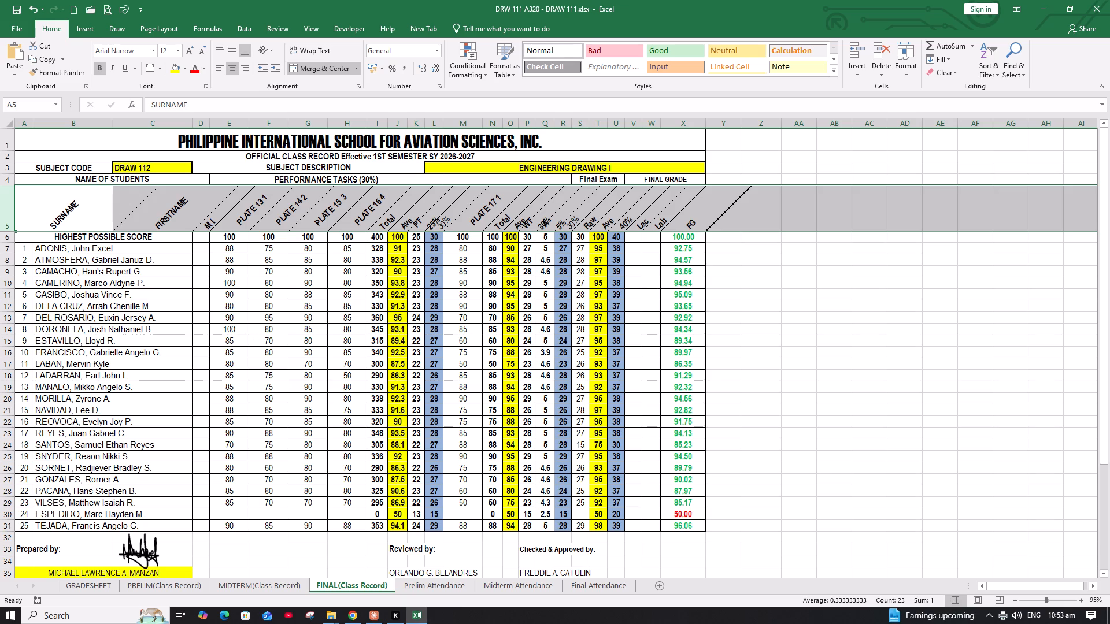
{"action": "left_click", "coordinate": [306, 49]}
{"action": "left_click", "coordinate": [306, 49]}
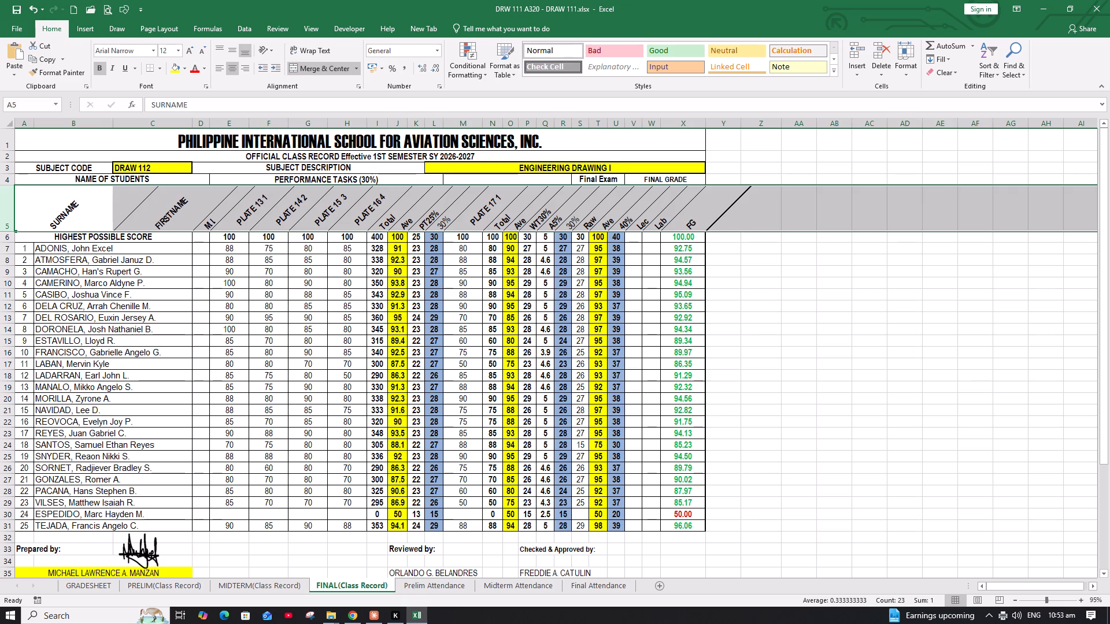
Set the height of heading row 5 to 80.
{"action": "right_click", "coordinate": [3, 198]}
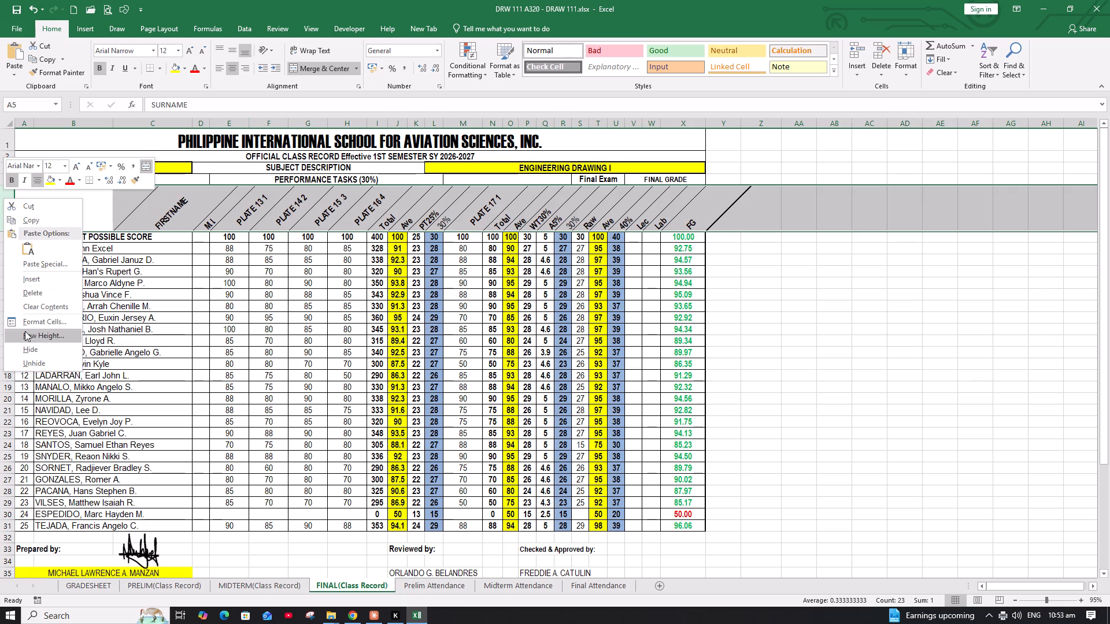
{"action": "left_click", "coordinate": [25, 331]}
{"action": "type", "text": "80"}
{"action": "key", "text": "Return"}
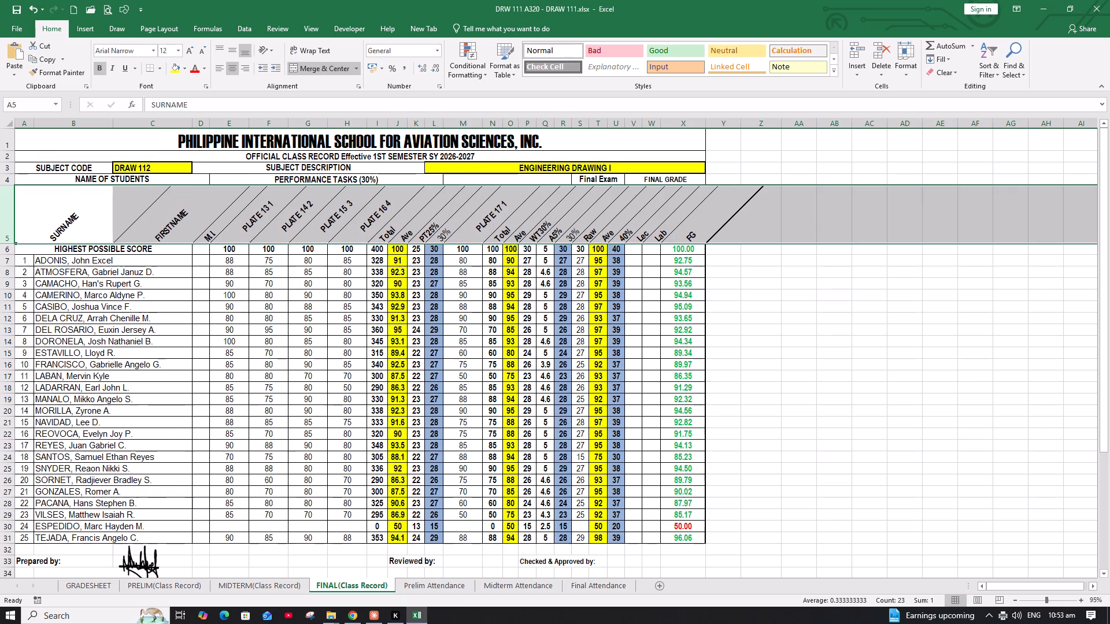
{"action": "left_click", "coordinate": [224, 229]}
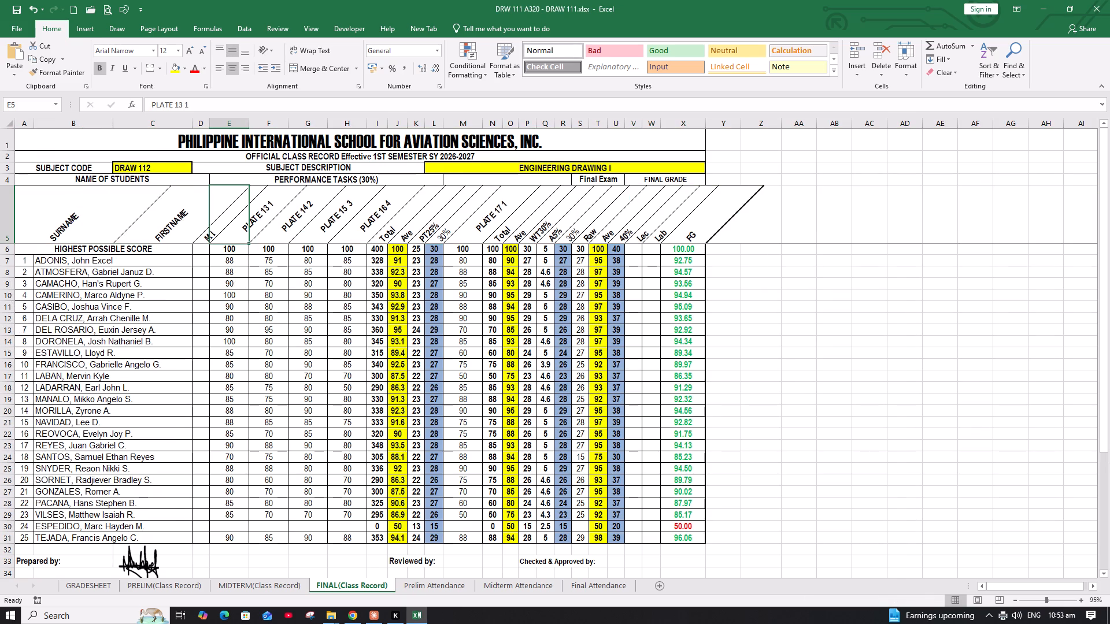
Set the width of the PLATE 13 to PLATE 16 columns (E to H) to 5.
{"action": "left_click_drag", "start_coordinate": [240, 124], "coordinate": [344, 120]}
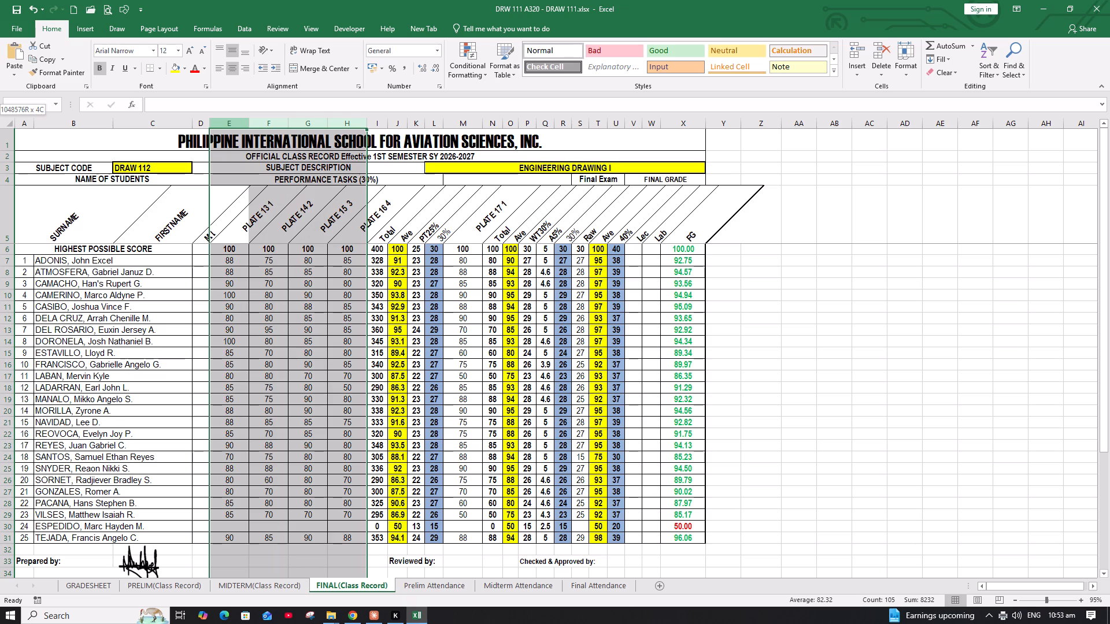
{"action": "left_click_drag", "start_coordinate": [344, 120], "coordinate": [344, 119]}
{"action": "right_click", "coordinate": [344, 119]}
{"action": "left_click", "coordinate": [380, 257]}
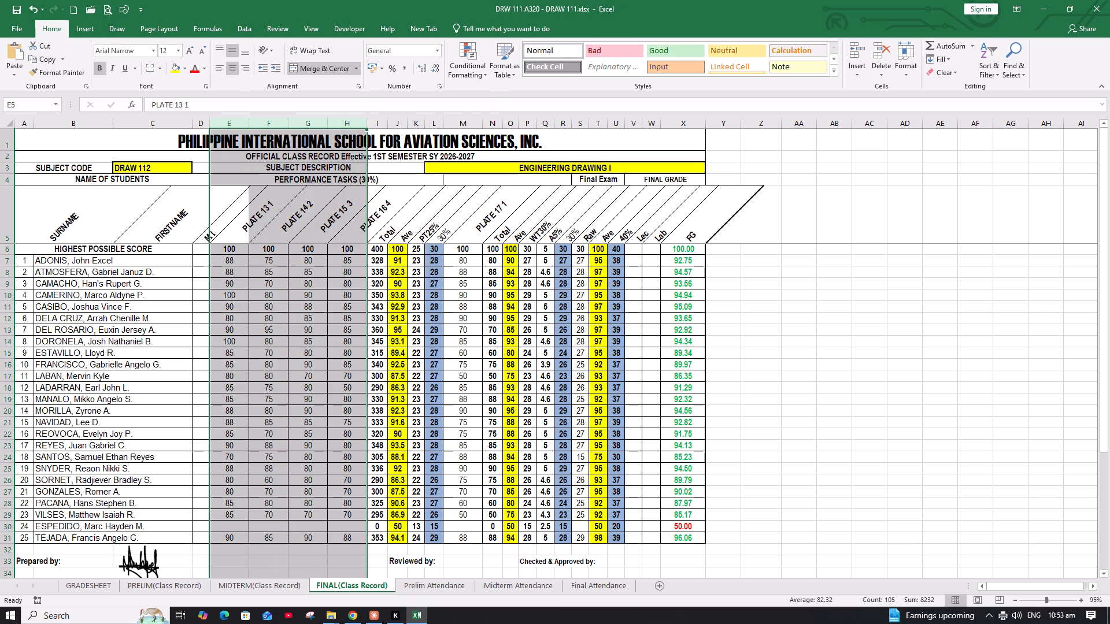
{"action": "key", "text": "5"}
{"action": "key", "text": "Return"}
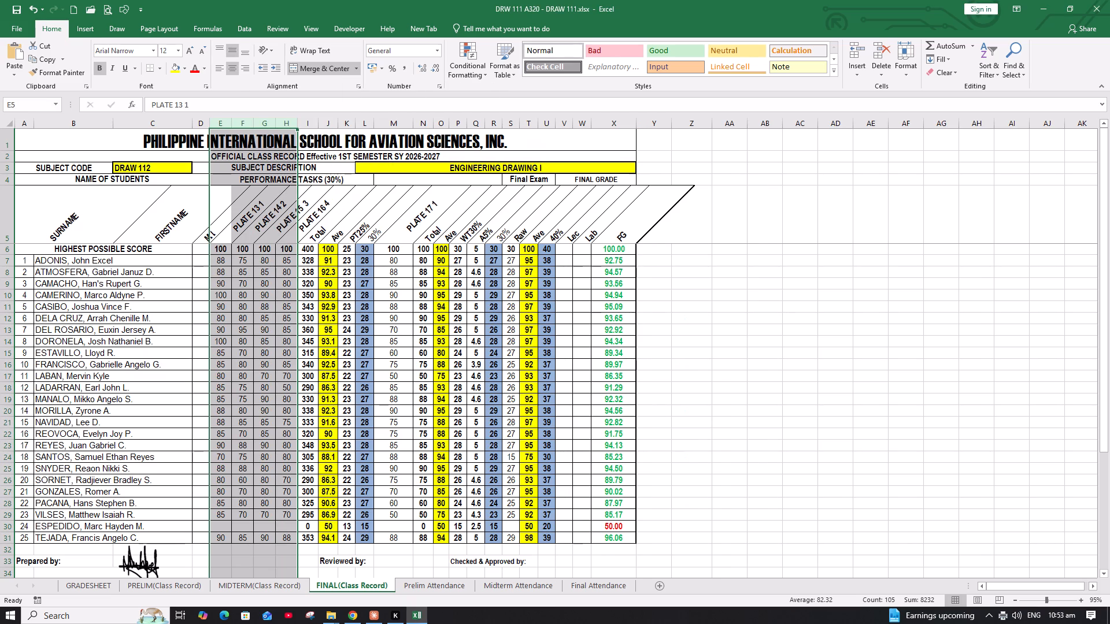
Set the width of the PLATE 17 column (M) to 5.
{"action": "left_click", "coordinate": [405, 124]}
{"action": "right_click", "coordinate": [405, 124]}
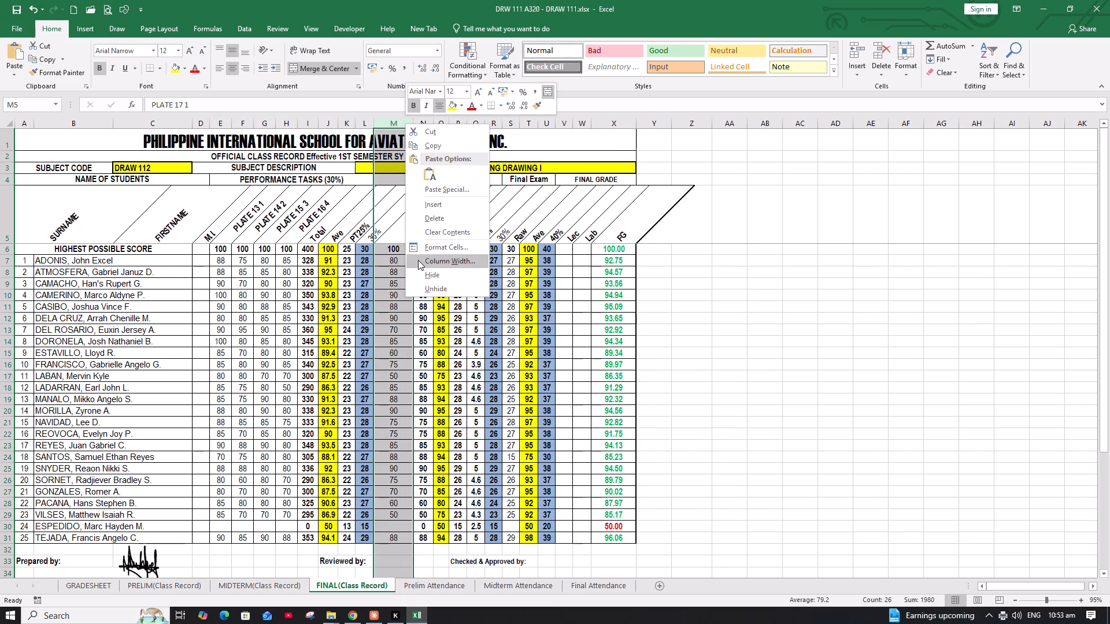
{"action": "left_click", "coordinate": [418, 260]}
{"action": "key", "text": "5"}
{"action": "key", "text": "Return"}
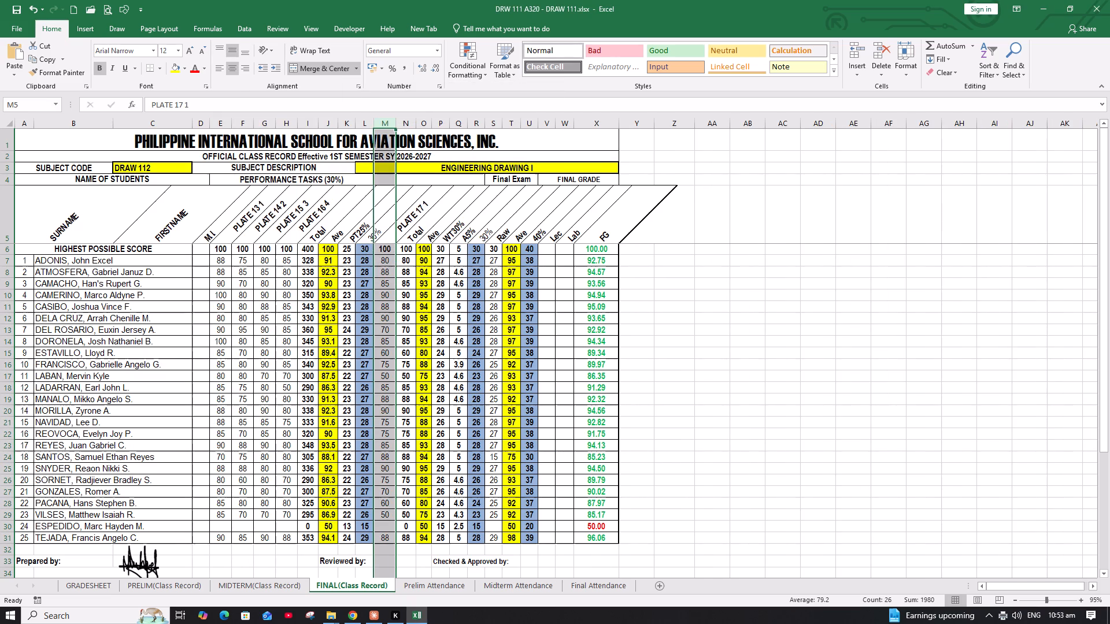
{"action": "left_click", "coordinate": [357, 276]}
Set the class record's print layout to Legal 8.5 x 14 in paper with Fit Sheet on One Page scaling.
{"action": "left_click", "coordinate": [113, 5]}
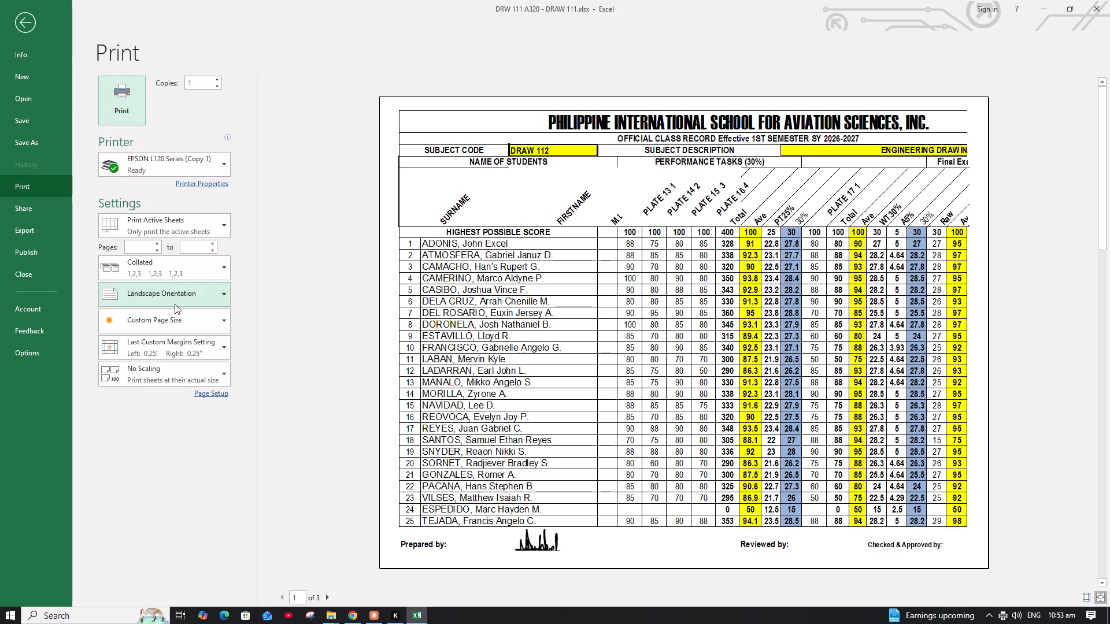
{"action": "left_click", "coordinate": [172, 325]}
{"action": "left_click", "coordinate": [161, 409]}
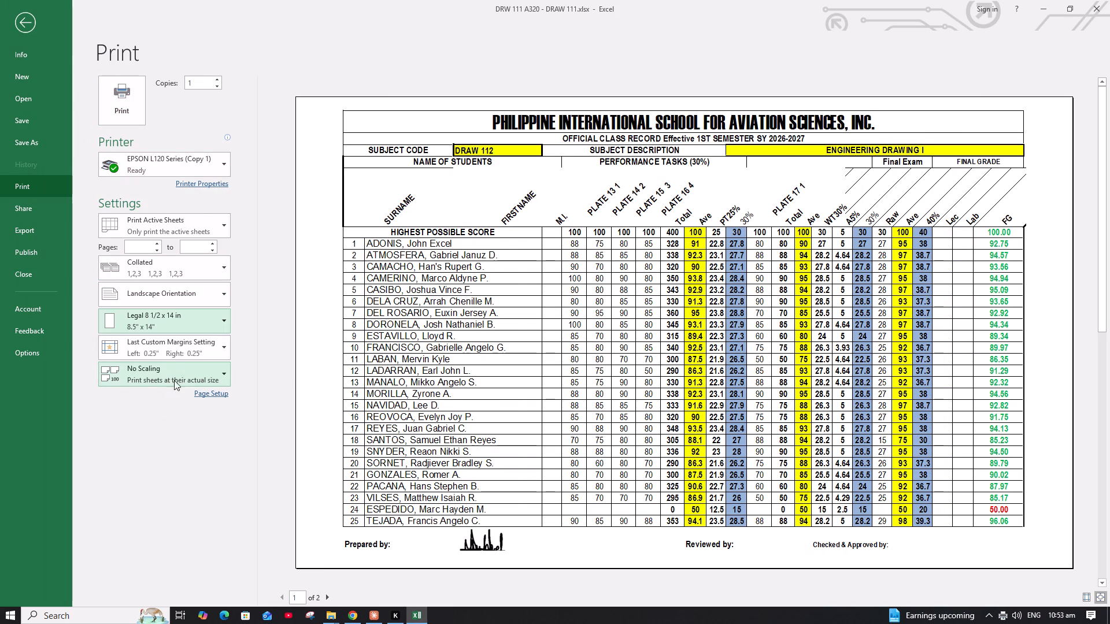
{"action": "left_click", "coordinate": [184, 374]}
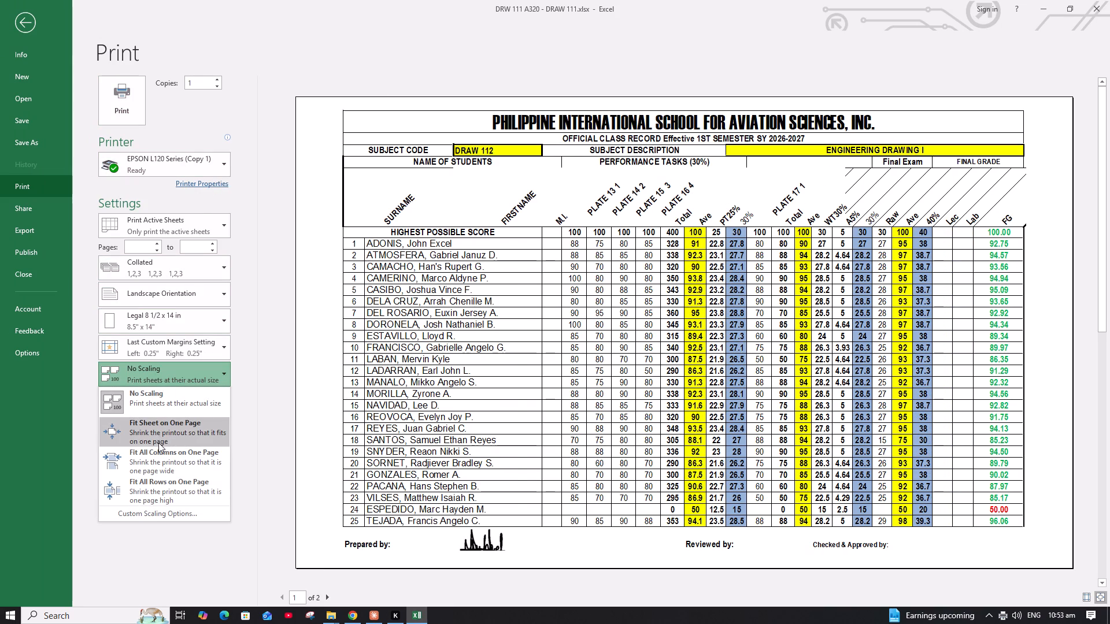
{"action": "left_click", "coordinate": [158, 443]}
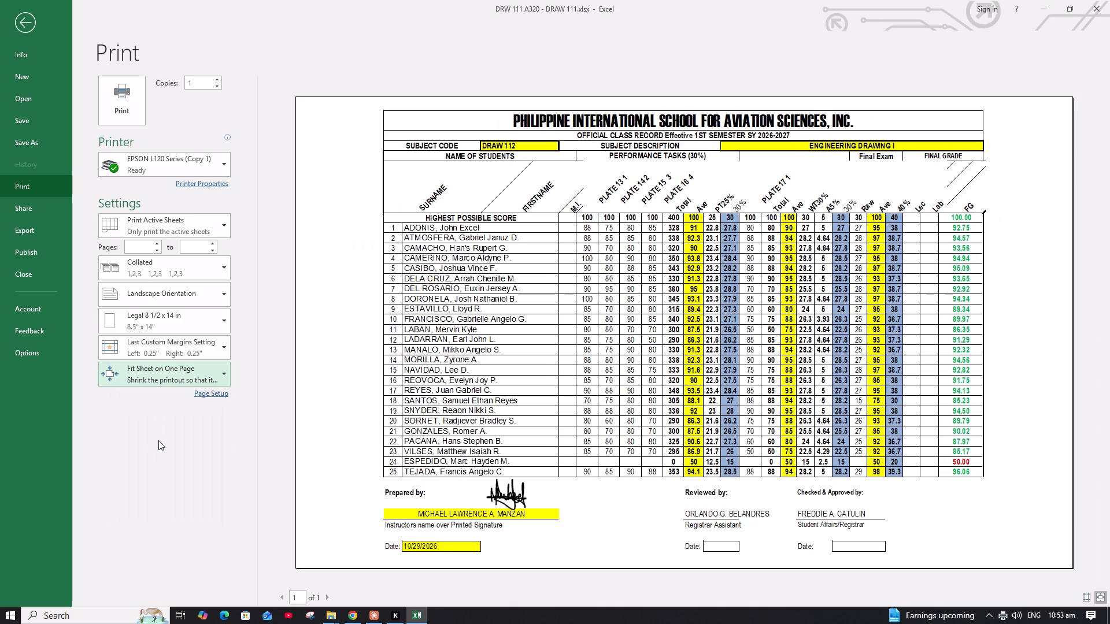
Turn off horizontal page centering and turn on vertical centering in the page setup, and print the class record.
{"action": "left_click", "coordinate": [203, 395]}
{"action": "left_click", "coordinate": [384, 74]}
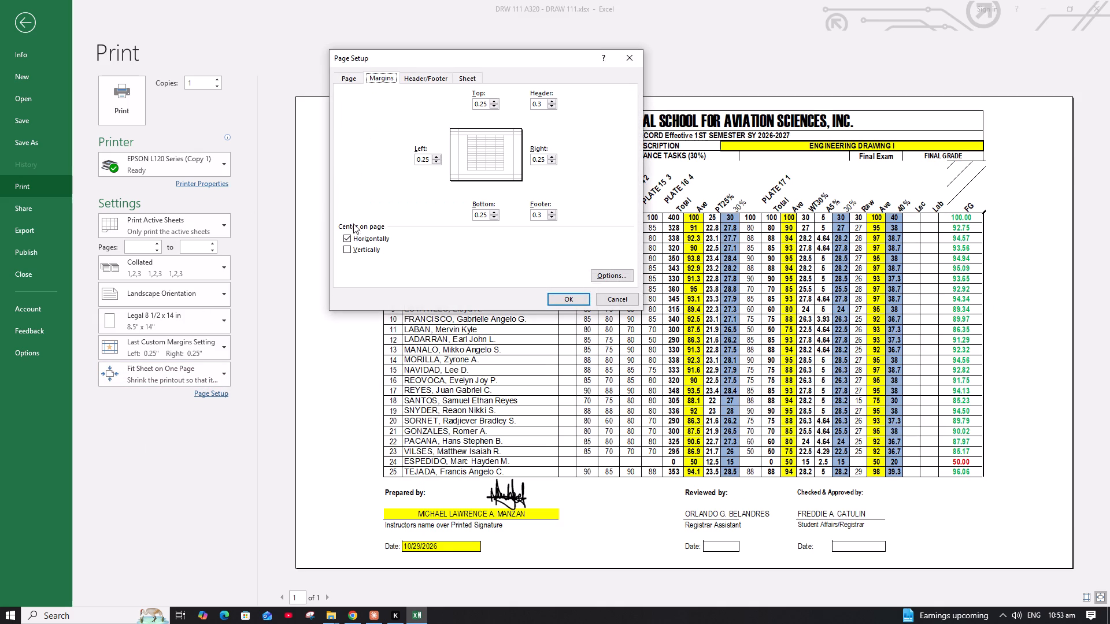
{"action": "left_click", "coordinate": [354, 236]}
{"action": "left_click", "coordinate": [353, 250]}
{"action": "left_click", "coordinate": [579, 303]}
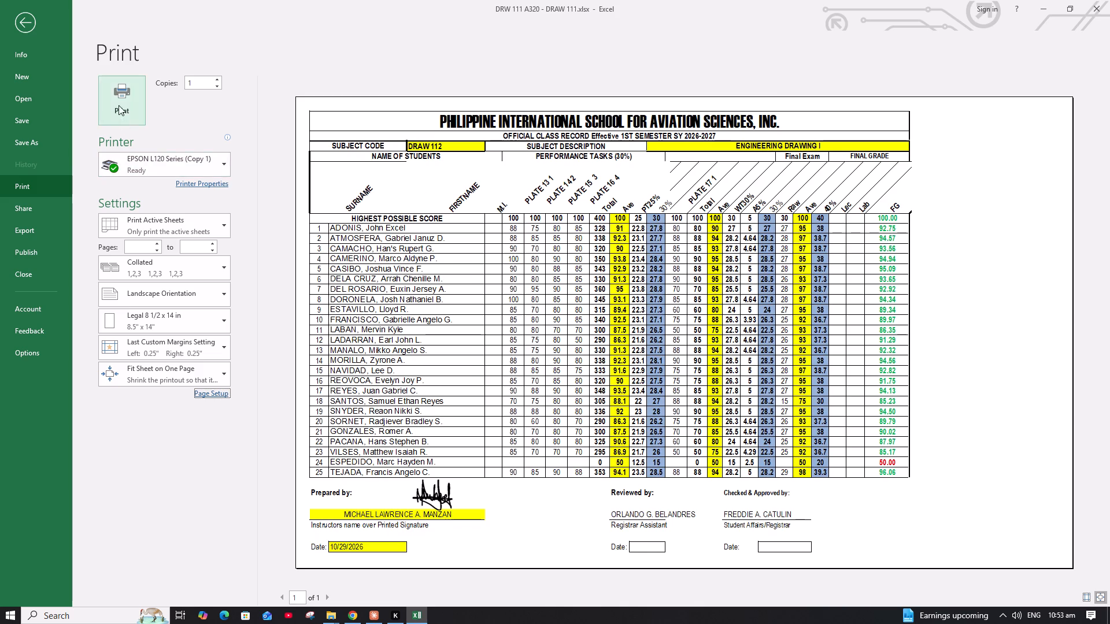
{"action": "left_click", "coordinate": [119, 105]}
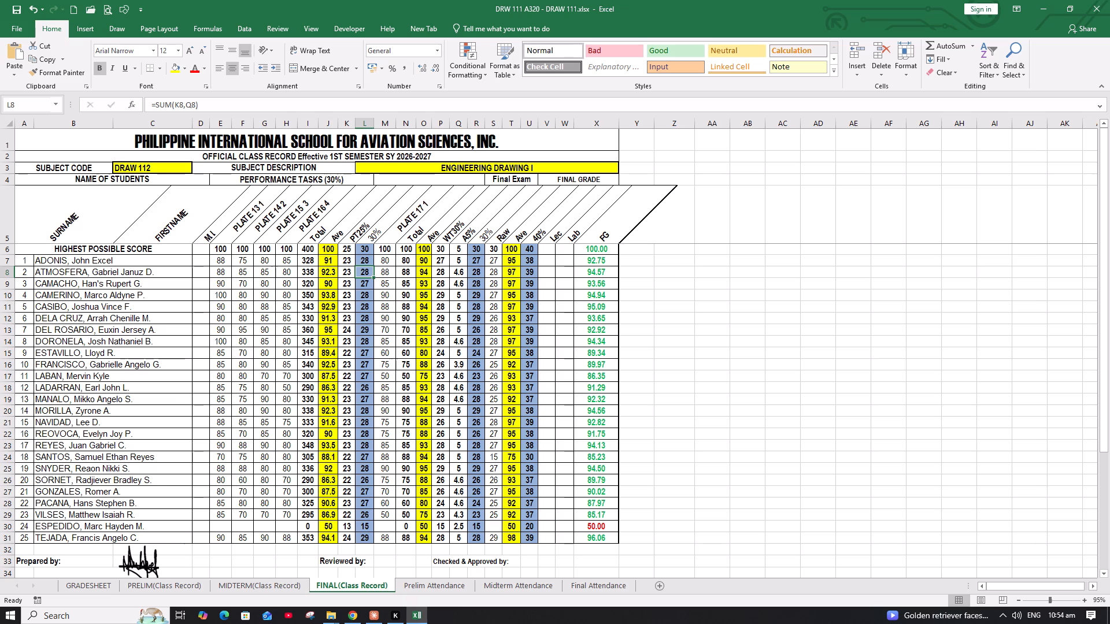
Return to the GRADESHEET sheet, save the workbook and close it.
{"action": "left_click", "coordinate": [90, 587]}
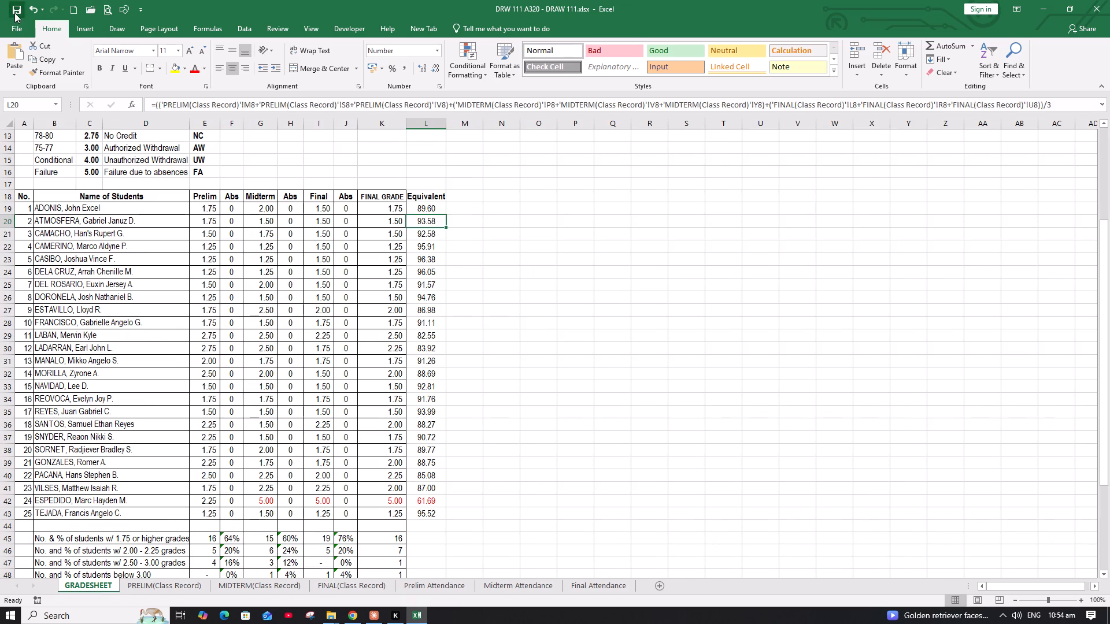
{"action": "left_click", "coordinate": [14, 13]}
{"action": "left_click", "coordinate": [1094, 9]}
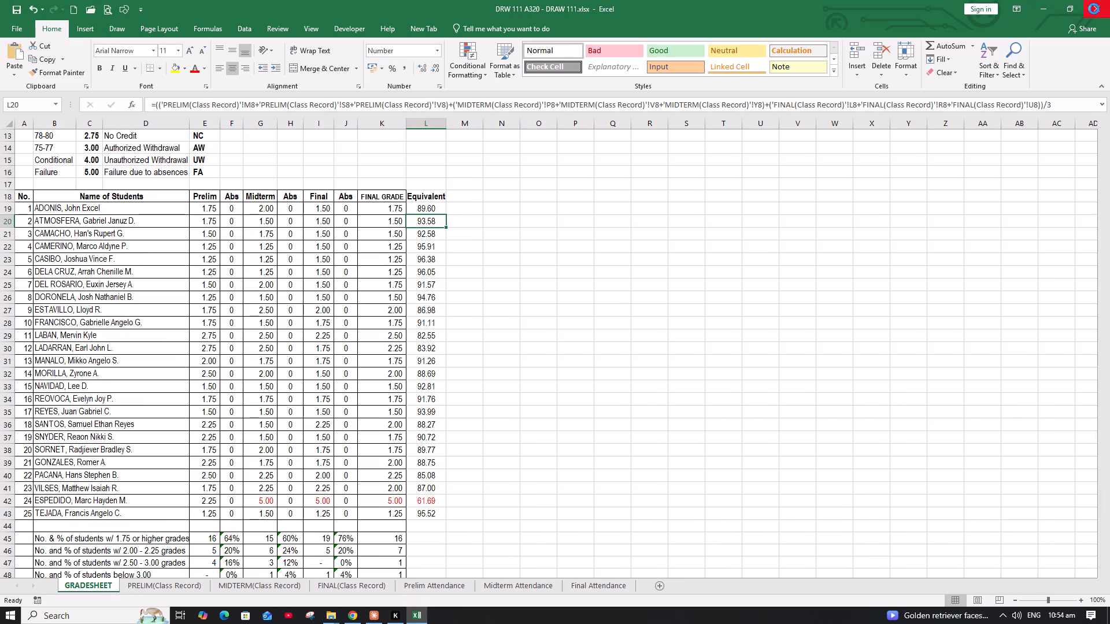
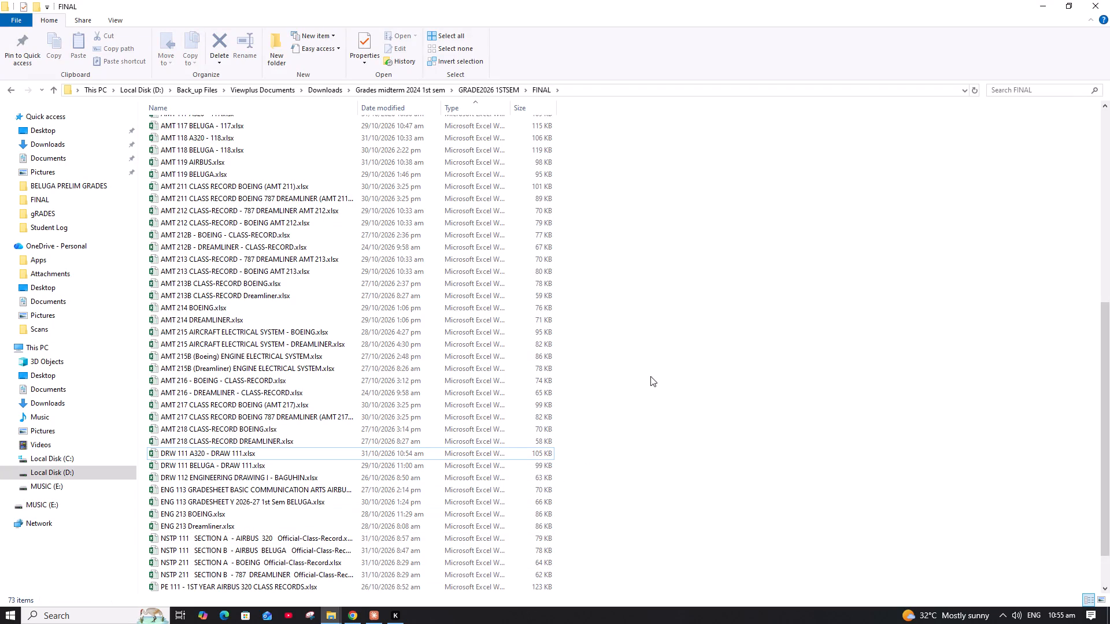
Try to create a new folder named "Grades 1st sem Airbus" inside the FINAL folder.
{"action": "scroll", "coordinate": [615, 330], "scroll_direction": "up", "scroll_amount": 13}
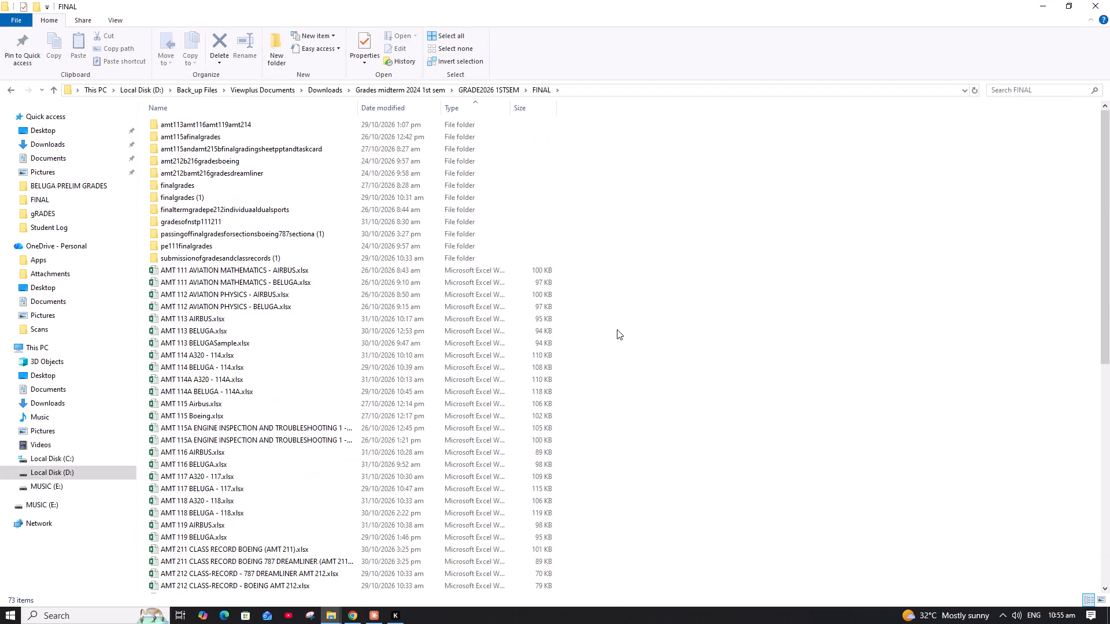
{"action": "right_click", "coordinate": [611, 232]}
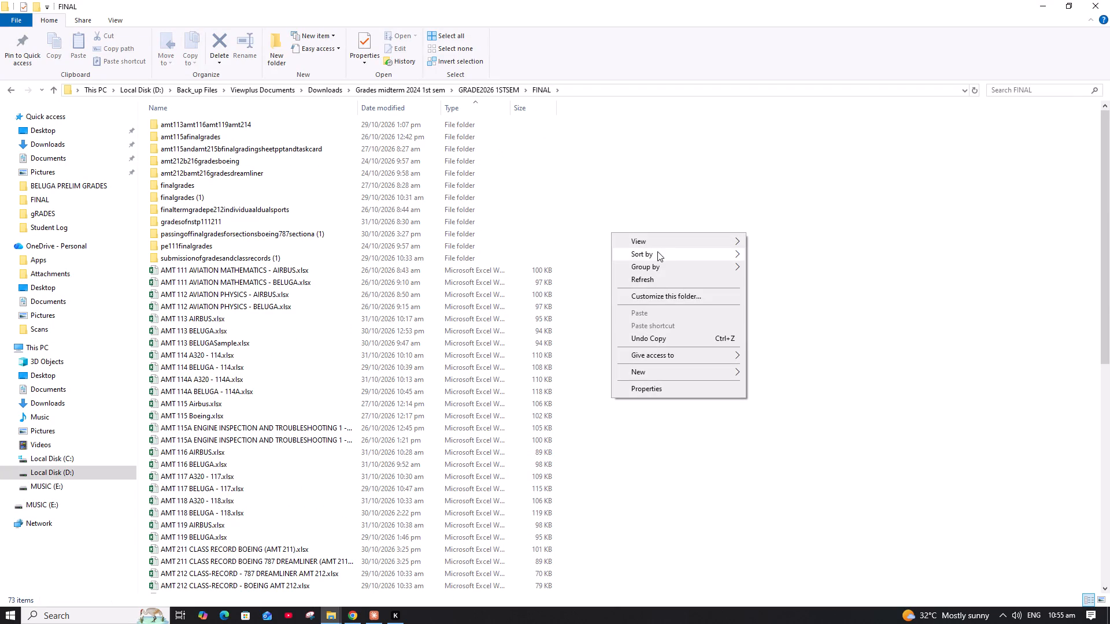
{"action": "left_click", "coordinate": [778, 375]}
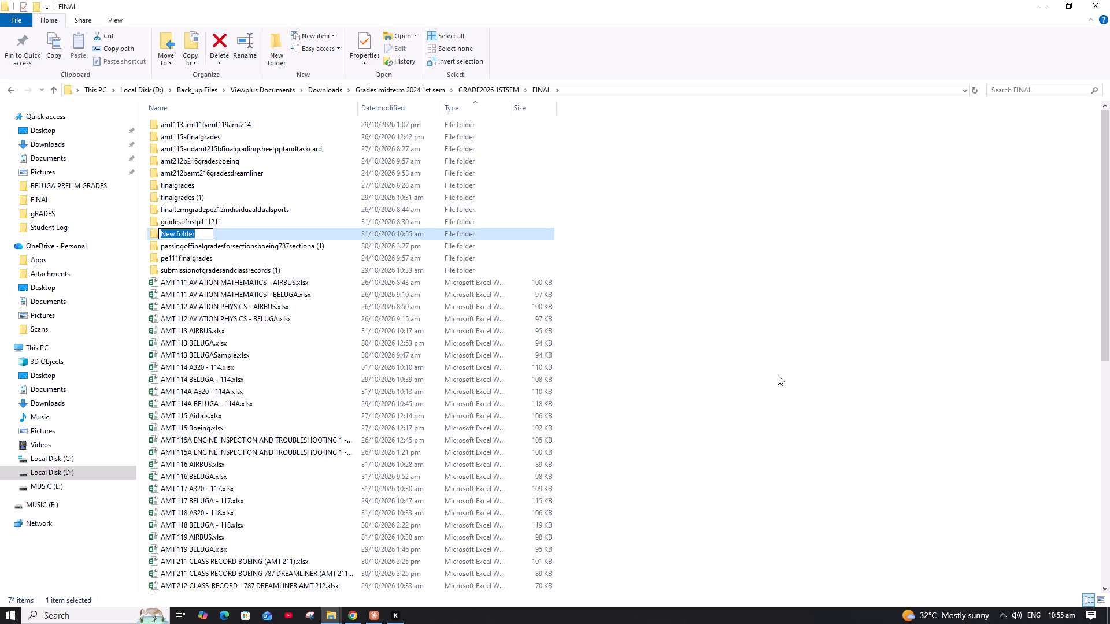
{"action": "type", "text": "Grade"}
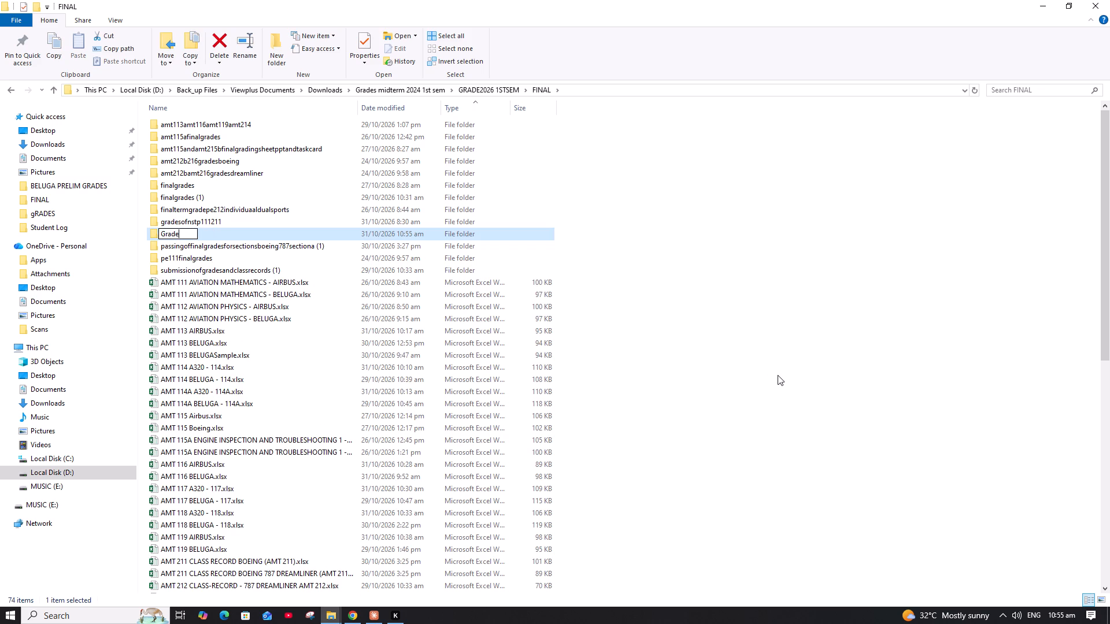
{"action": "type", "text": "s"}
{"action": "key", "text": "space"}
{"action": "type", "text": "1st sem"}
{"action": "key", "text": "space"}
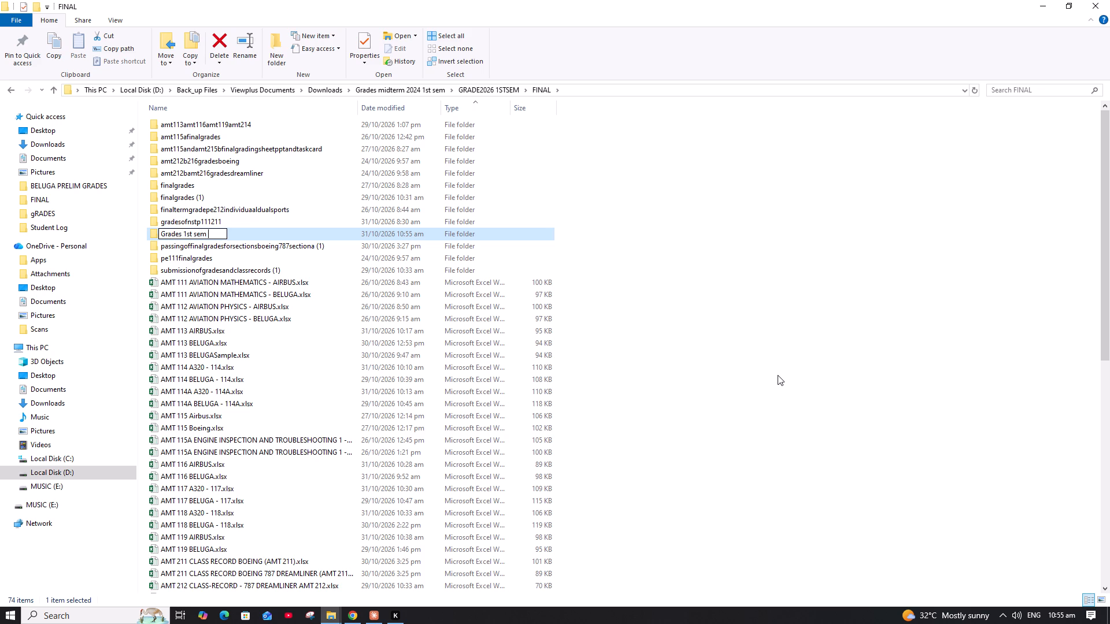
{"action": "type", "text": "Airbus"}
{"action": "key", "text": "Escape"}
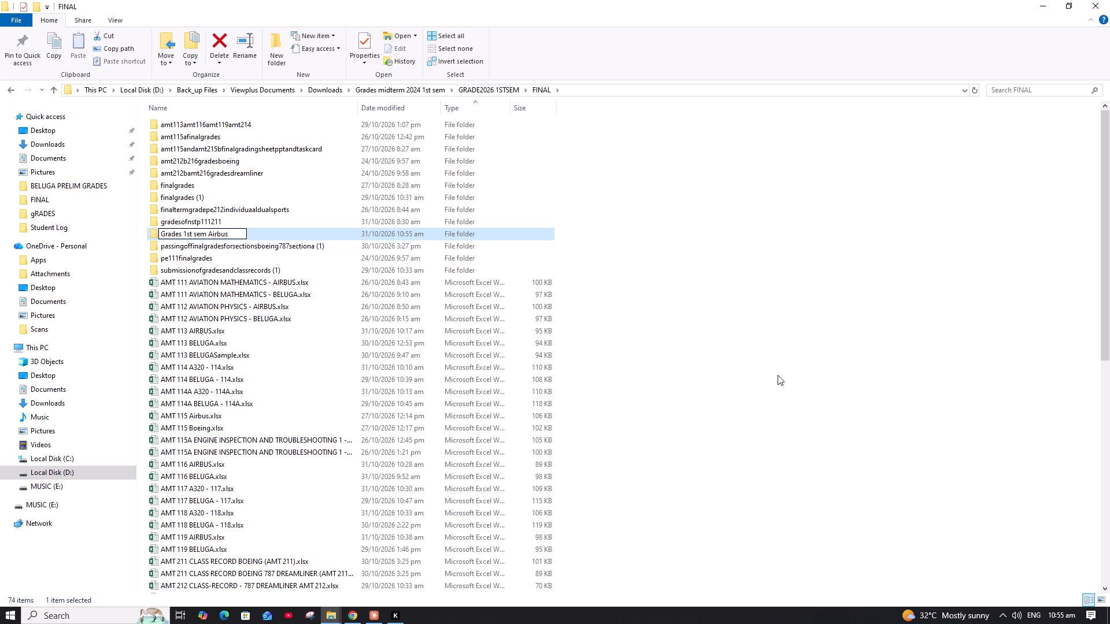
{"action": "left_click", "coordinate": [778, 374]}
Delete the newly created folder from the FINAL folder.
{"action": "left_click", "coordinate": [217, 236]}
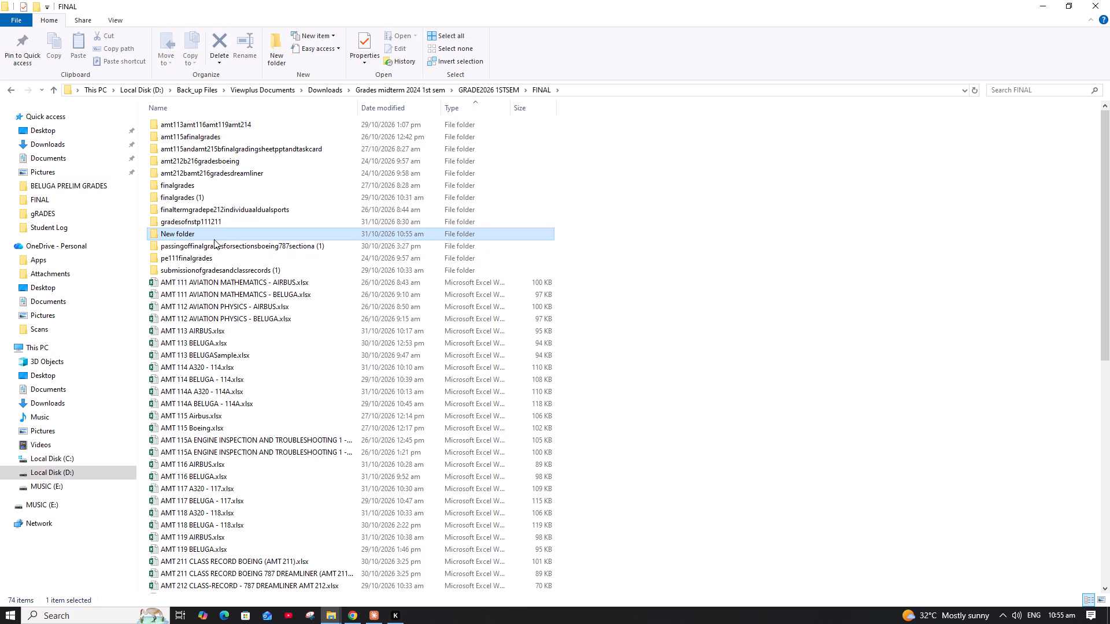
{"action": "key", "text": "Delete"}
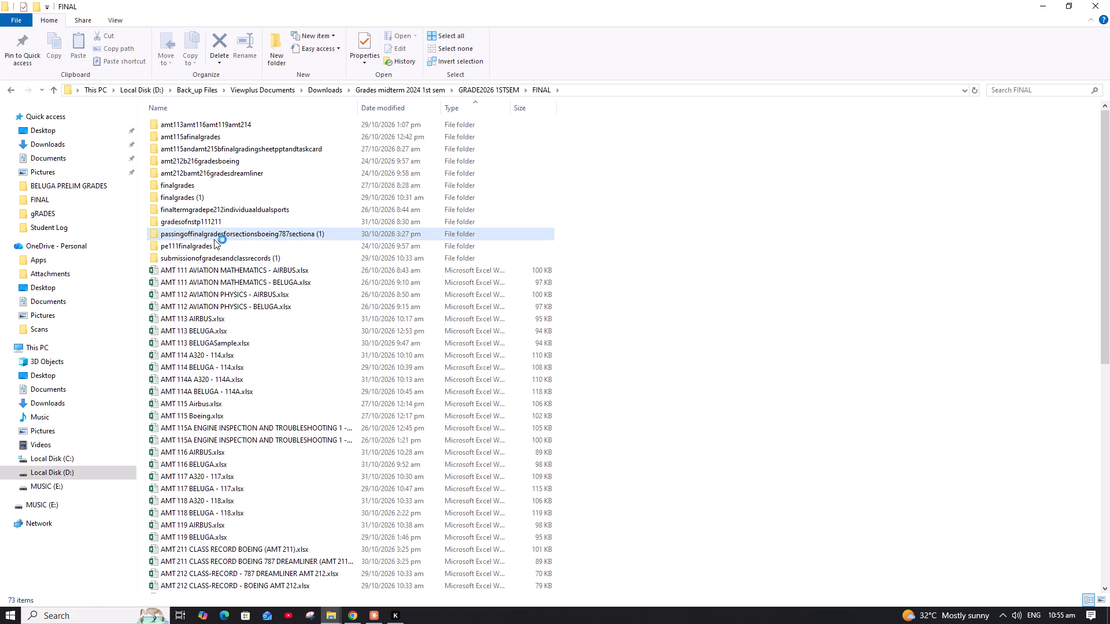
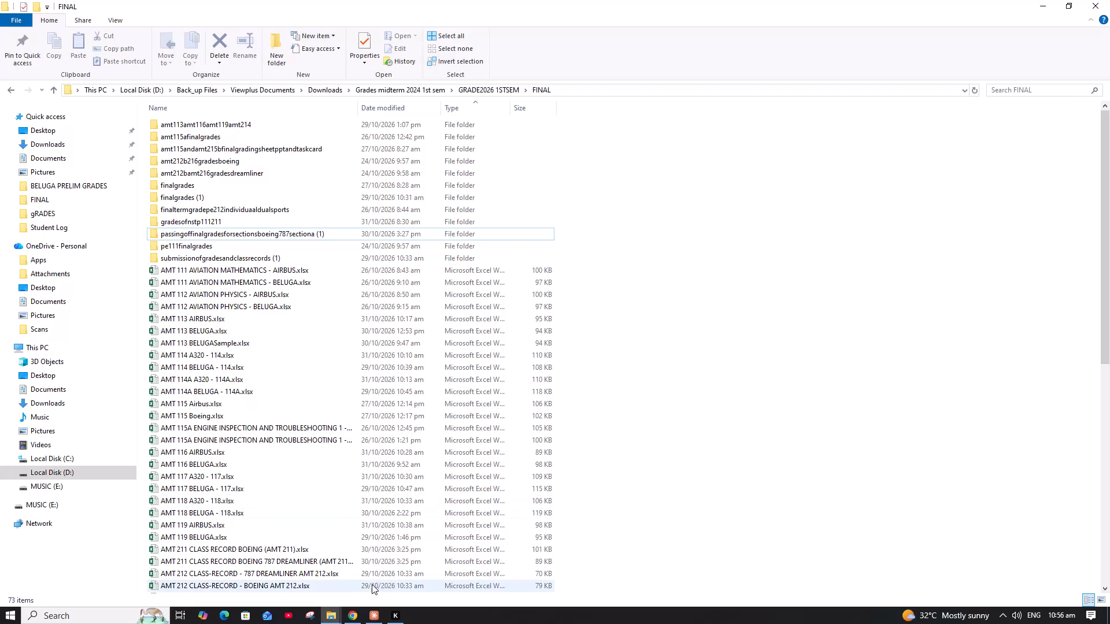
Open the recent Word document "PISAS Registration Form for graduationgrades 1st Year 1ST SEM 2026-27 Airbus320.docx".
{"action": "left_click", "coordinate": [14, 612]}
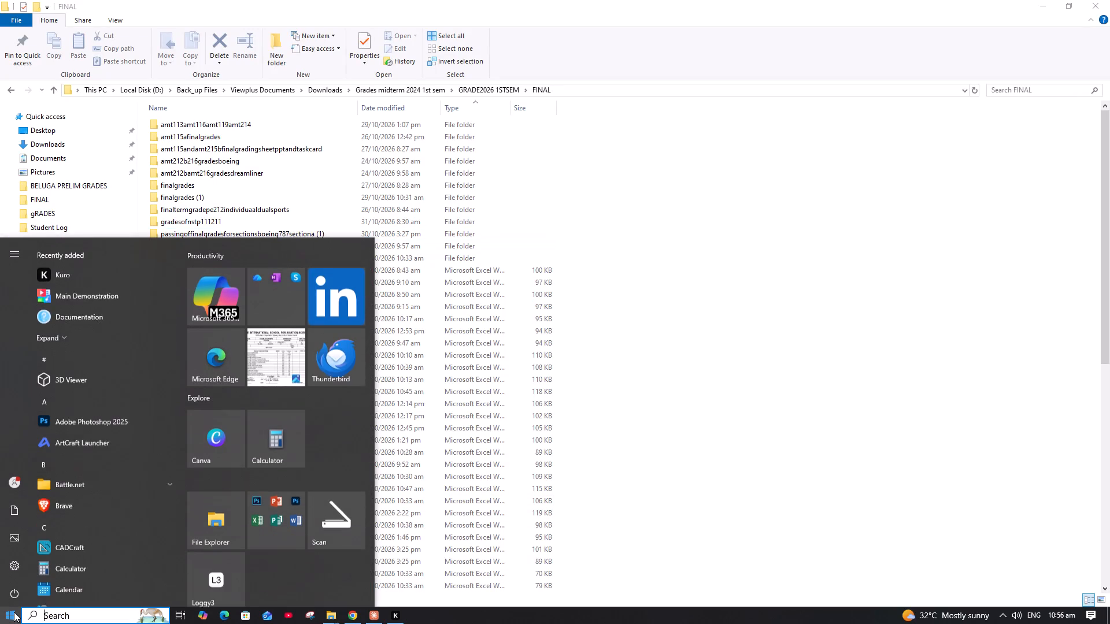
{"action": "left_click", "coordinate": [266, 523]}
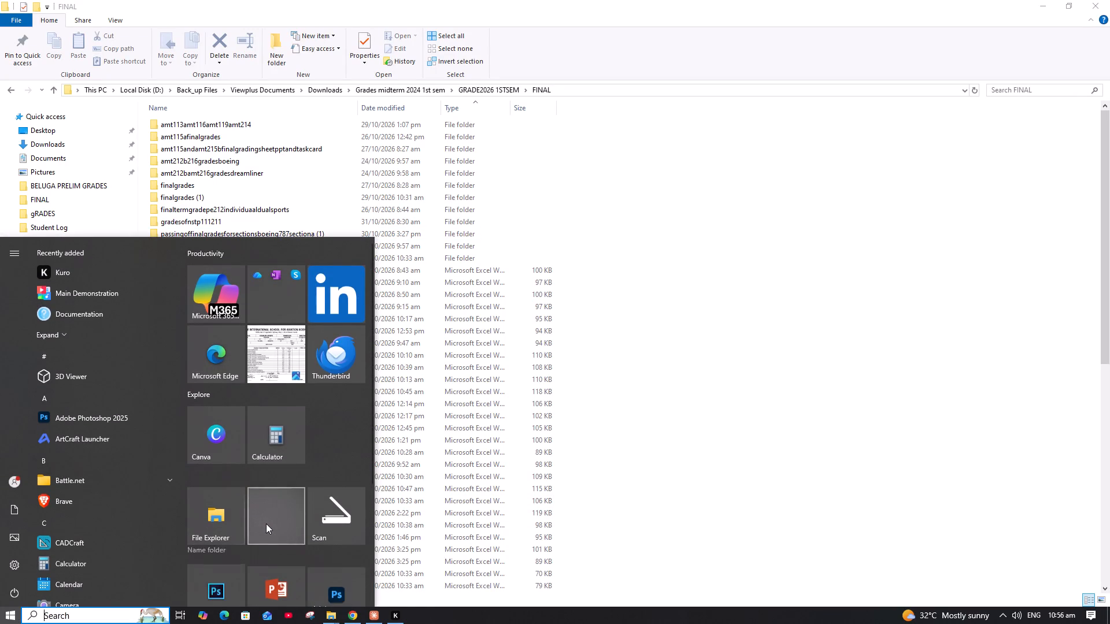
{"action": "scroll", "coordinate": [266, 523], "scroll_direction": "down", "scroll_amount": 4}
{"action": "left_click", "coordinate": [356, 485]}
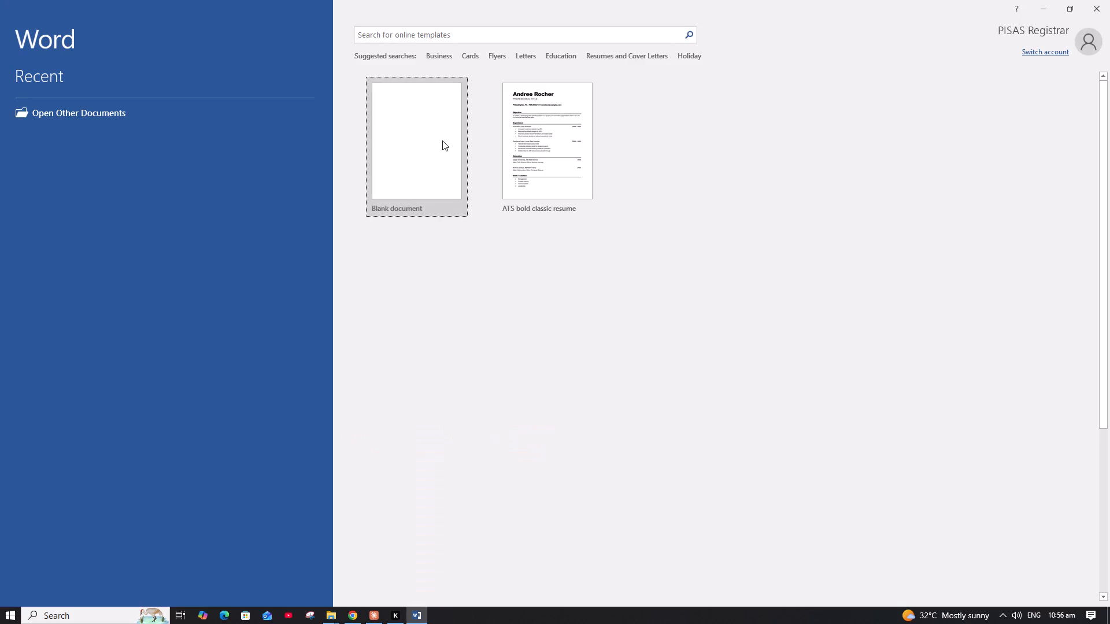
{"action": "left_click", "coordinate": [442, 140]}
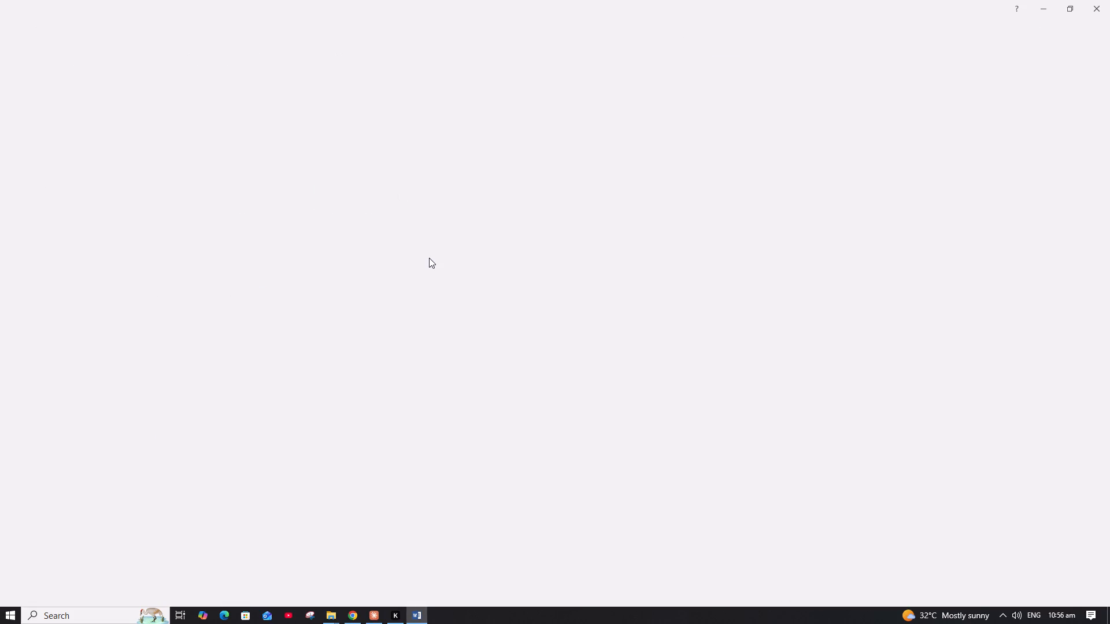
{"action": "left_click", "coordinate": [12, 32]}
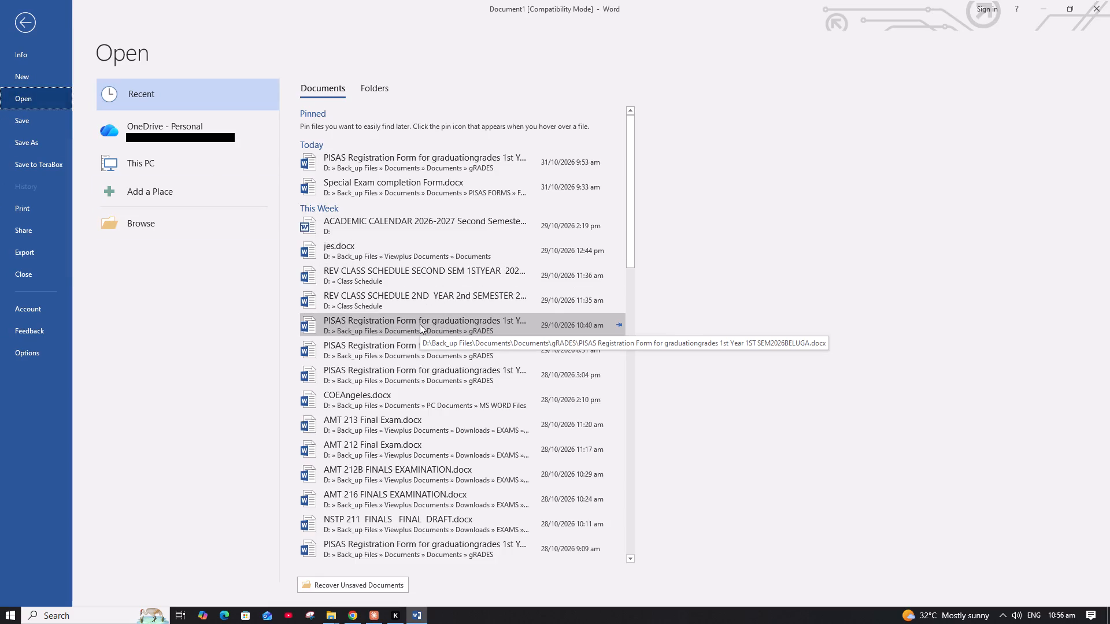
{"action": "left_click", "coordinate": [418, 378]}
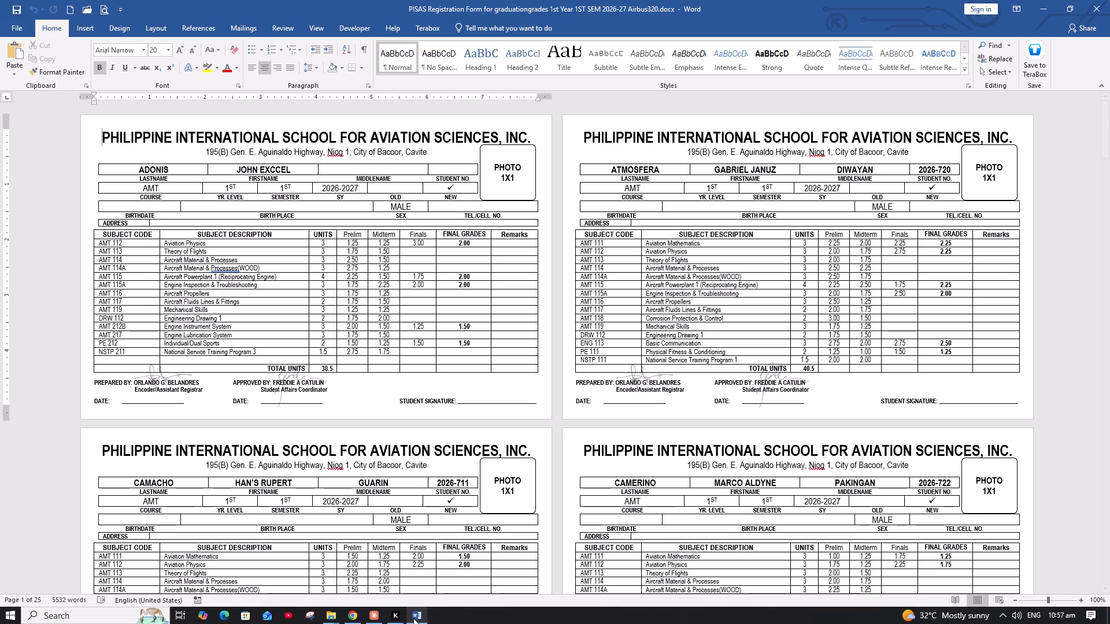
In the first student's form, enter 1.75 as both the Finals grade and the Final Grade for AMT 113 Theory of Flights.
{"action": "left_click", "coordinate": [432, 251]}
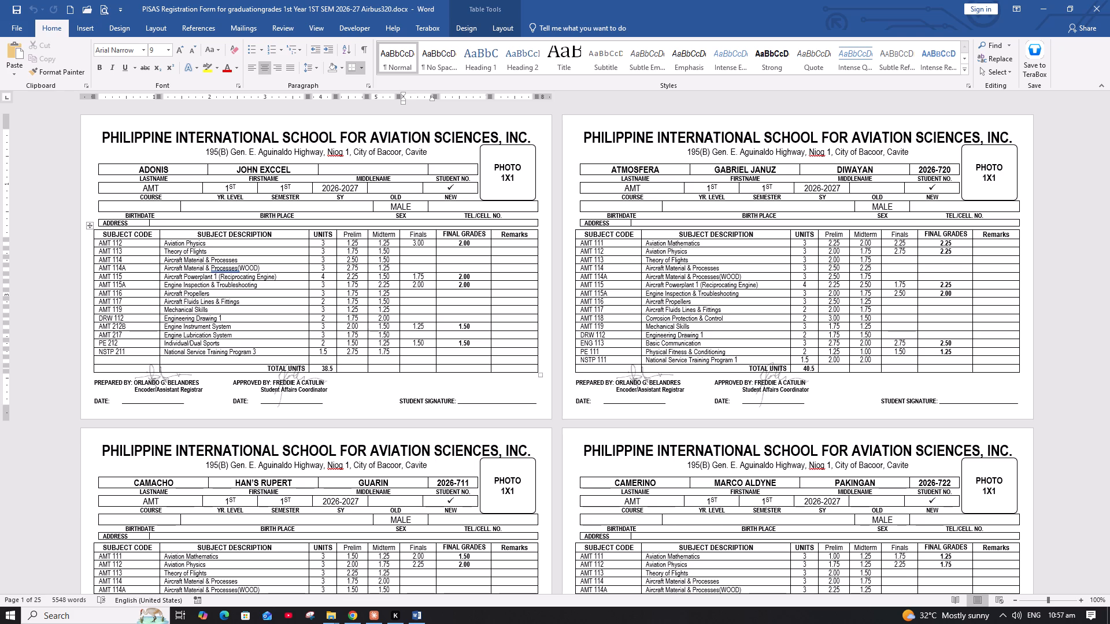
{"action": "type", "text": "1.75"}
{"action": "key", "text": "Right"}
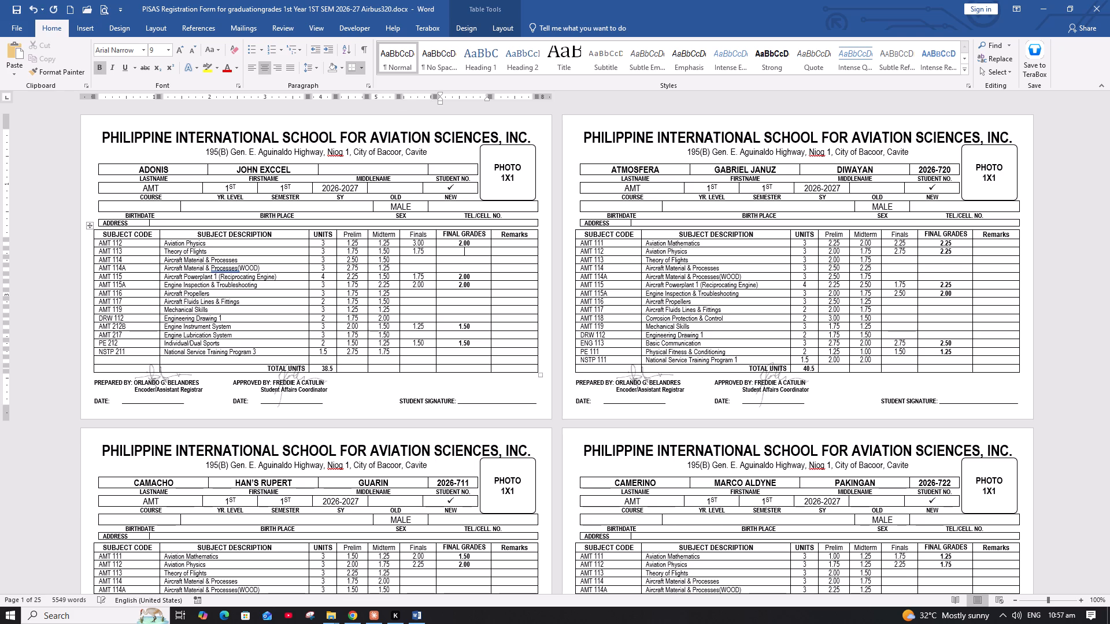
{"action": "type", "text": "1.75"}
{"action": "key", "text": "Left"}
{"action": "type", "text": "1.25"}
{"action": "key", "text": "Right"}
{"action": "type", "text": "1.75"}
{"action": "key", "text": "BackSpace"}
{"action": "key", "text": "BackSpace"}
{"action": "key", "text": "BackSpace"}
{"action": "key", "text": "BackSpace"}
{"action": "key", "text": "BackSpace"}
{"action": "key", "text": "BackSpace"}
{"action": "key", "text": "BackSpace"}
{"action": "key", "text": "BackSpace"}
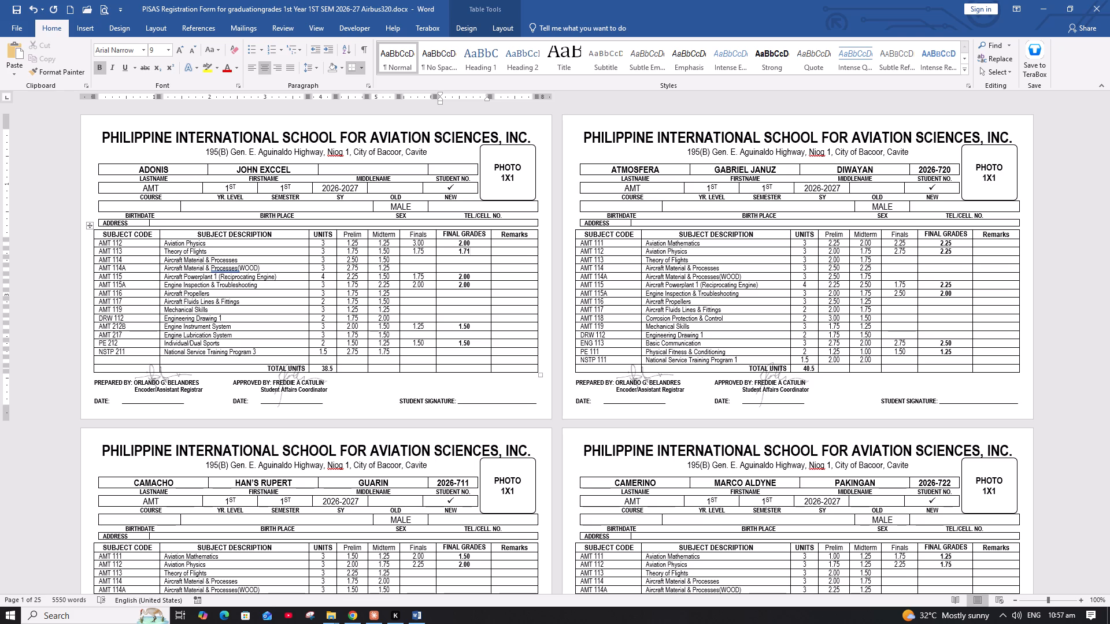
{"action": "key", "text": "BackSpace"}
{"action": "key", "text": "5"}
Enter Finals 1.25 and Final Grade 1.75 for both AMT 114 and AMT 114A in the first student's form.
{"action": "key", "text": "Down"}
{"action": "key", "text": "Left"}
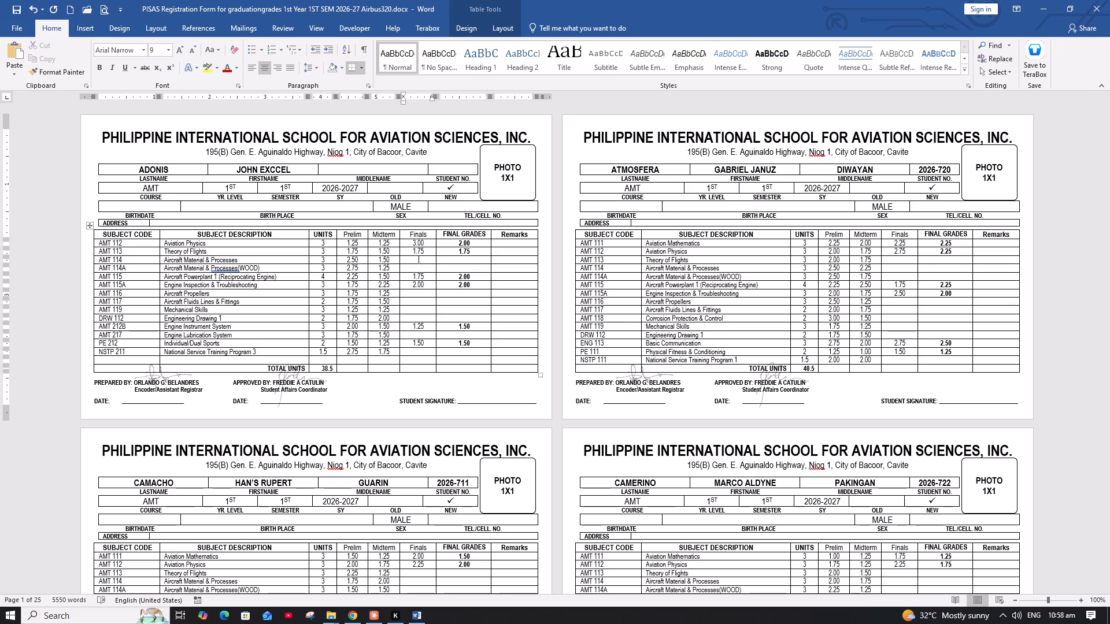
{"action": "type", "text": "1.25"}
{"action": "key", "text": "Right"}
{"action": "type", "text": "1.75"}
{"action": "key", "text": "Down"}
{"action": "key", "text": "Left"}
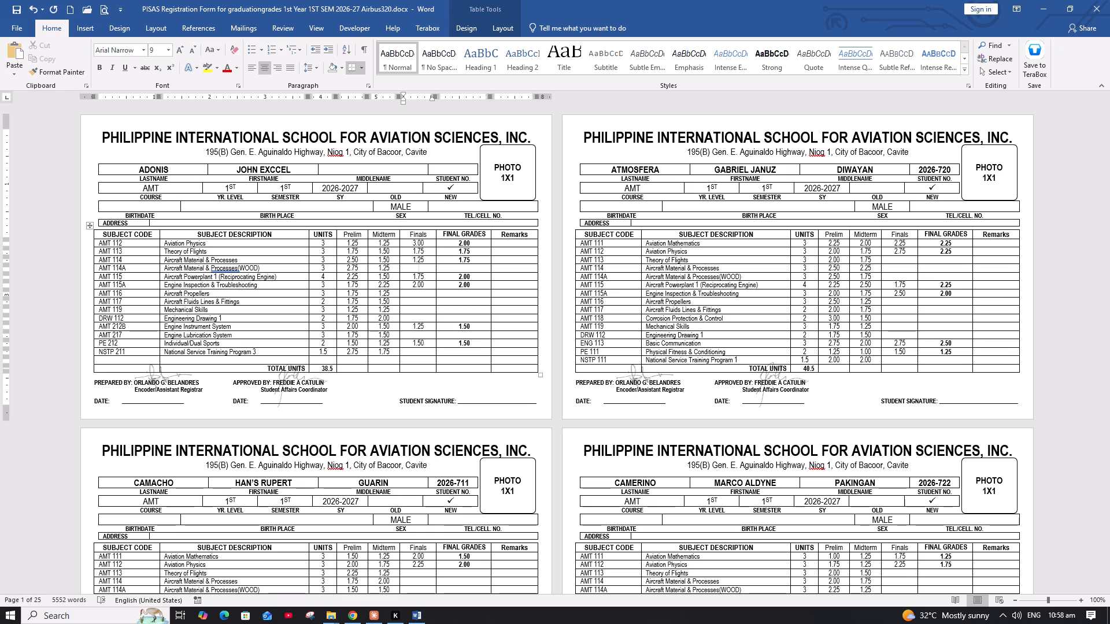
{"action": "type", "text": "1.25"}
{"action": "key", "text": "Right"}
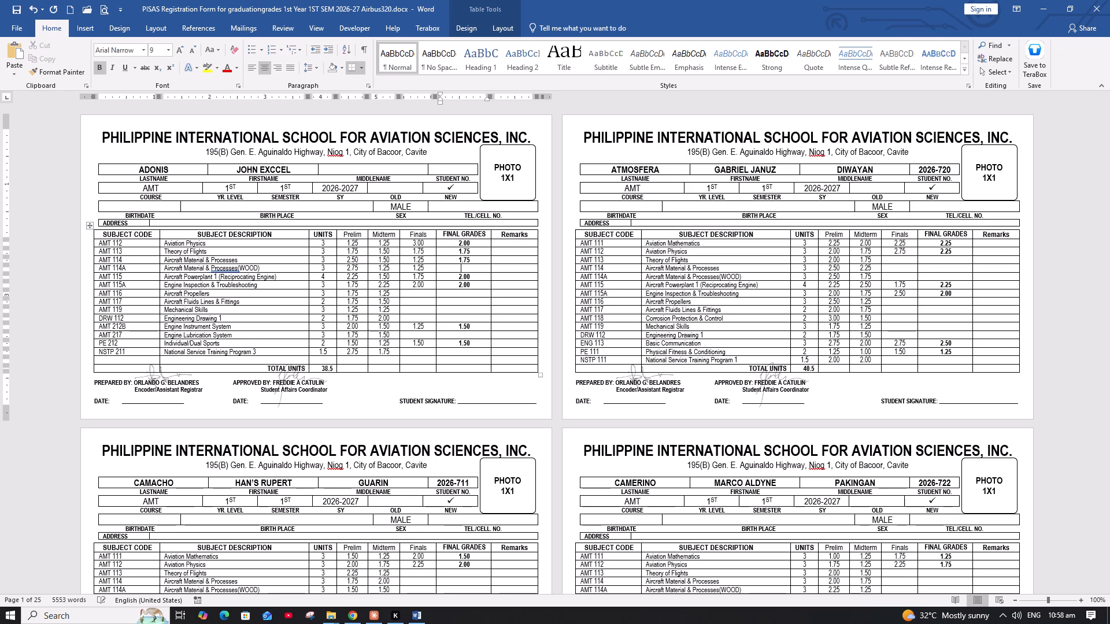
{"action": "type", "text": "1.75"}
Enter 1.25 as both the Finals grade and the Final Grade for AMT 116 Aircraft Propellers in the first student's form.
{"action": "key", "text": "Down"}
{"action": "key", "text": "Down"}
{"action": "key", "text": "Down"}
{"action": "key", "text": "Left"}
{"action": "key", "text": "Left"}
{"action": "key", "text": "Right"}
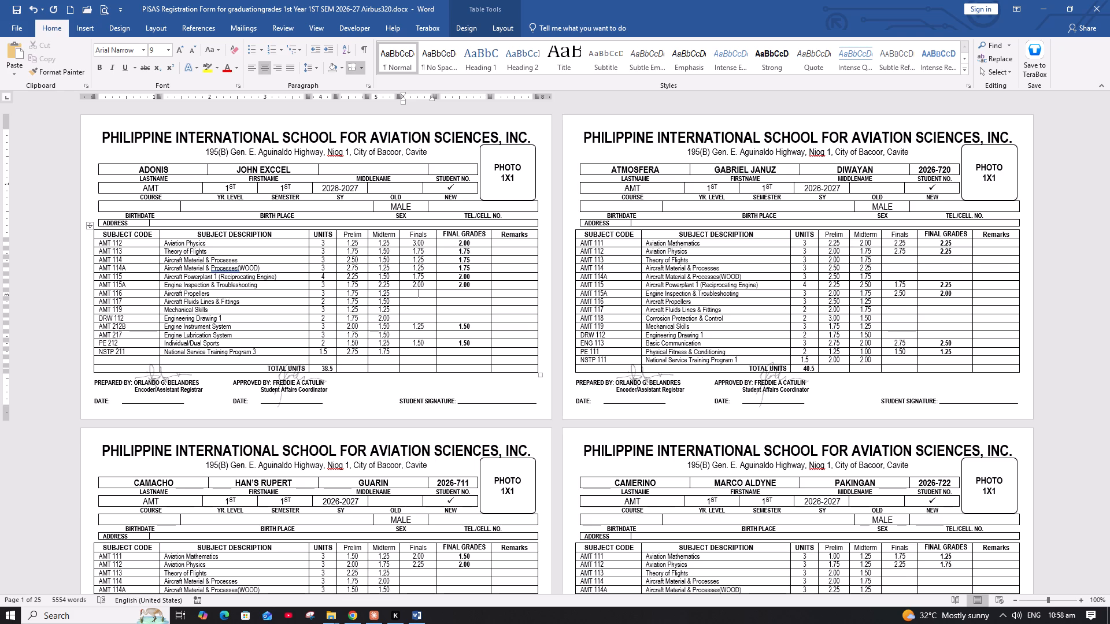
{"action": "type", "text": "1.25"}
{"action": "key", "text": "Right"}
{"action": "type", "text": "1.25"}
Enter Finals 1.25 and Final Grade 1.50 for AMT 117 Aircraft Fluids Lines & Fittings in the first student's form.
{"action": "key", "text": "Down"}
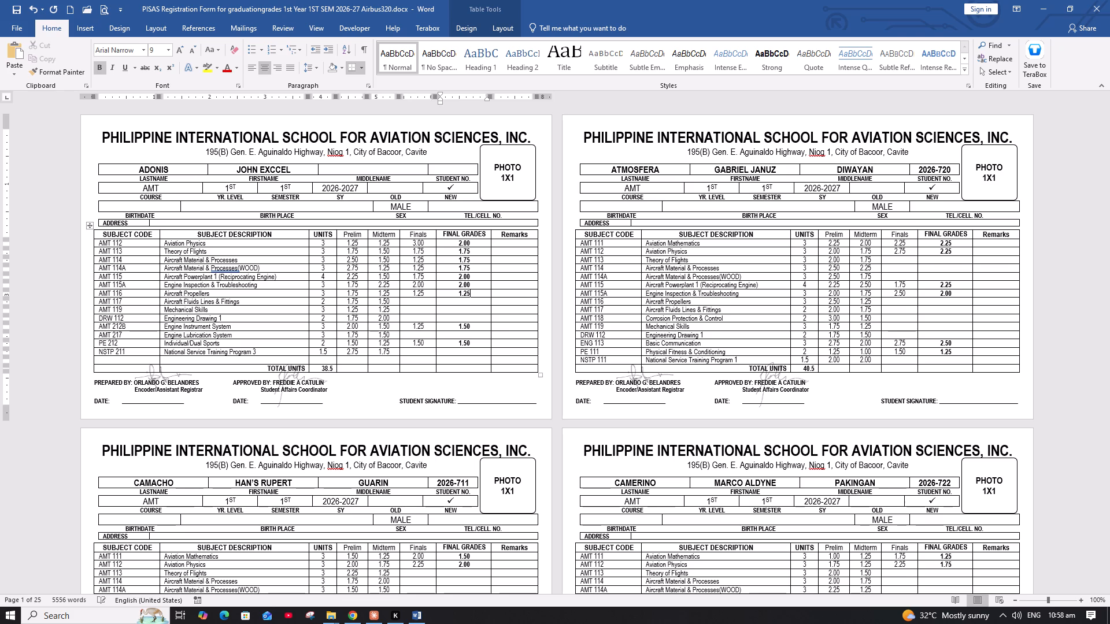
{"action": "key", "text": "Left"}
{"action": "type", "text": "1.25"}
{"action": "key", "text": "Right"}
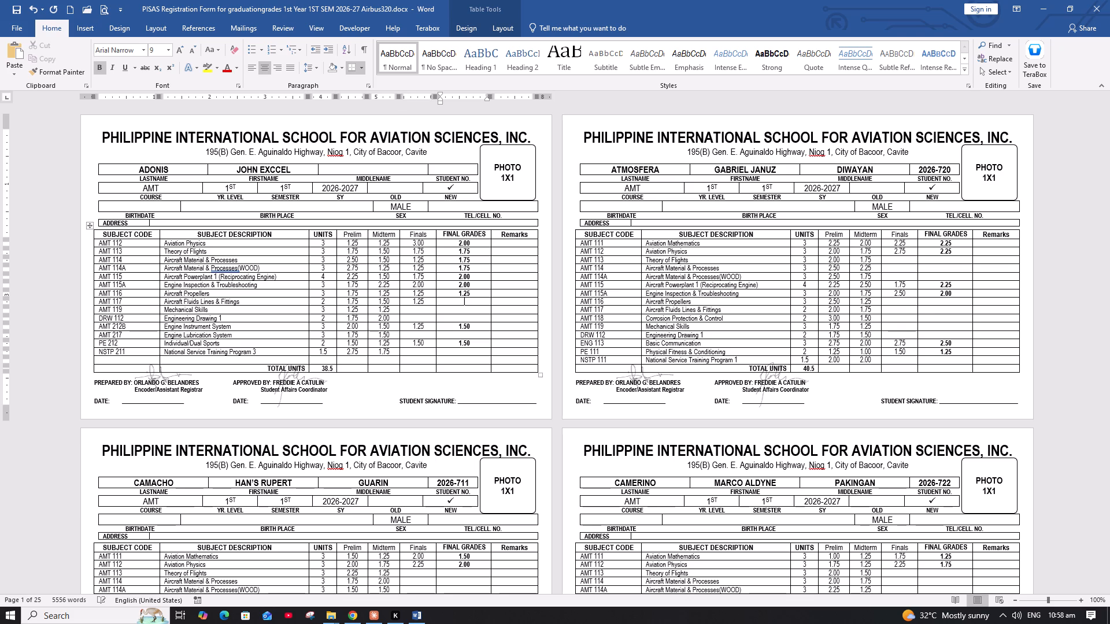
{"action": "type", "text": "1.50"}
Enter 1.25 as both the Finals grade and the Final Grade for AMT 119 Mechanical Skills in the first student's form.
{"action": "key", "text": "Down"}
{"action": "key", "text": "Left"}
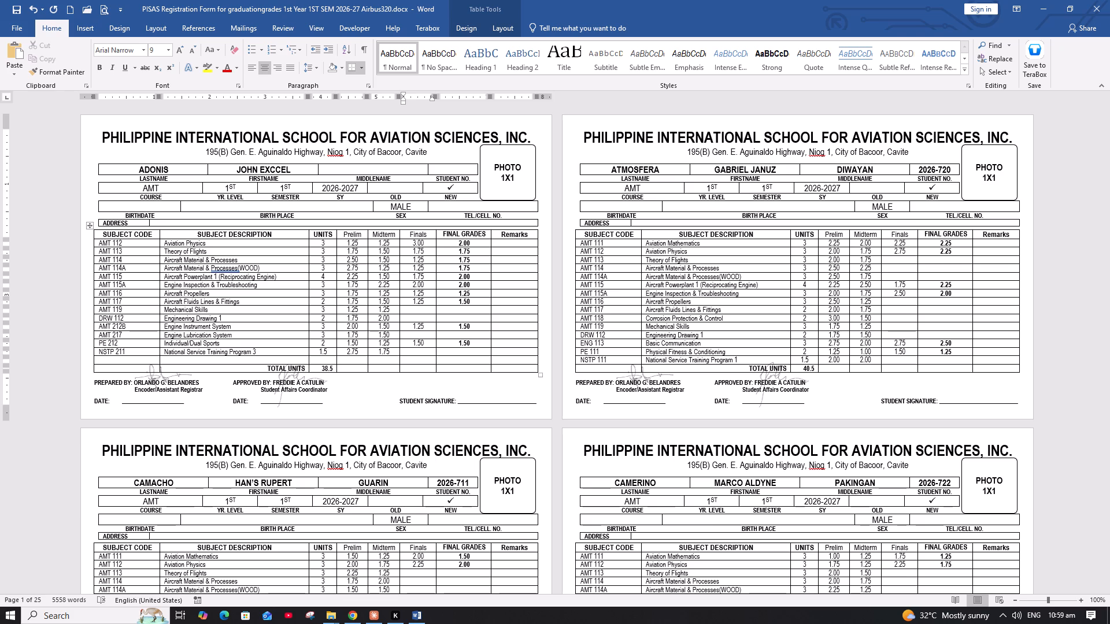
{"action": "type", "text": "1.25"}
{"action": "key", "text": "Right"}
{"action": "type", "text": "1.25"}
Enter Finals 1.50 and Final Grade 1.75 for DRW 112 Engineering Drawing 1 in the first student's form.
{"action": "key", "text": "Down"}
{"action": "key", "text": "Left"}
{"action": "type", "text": "1.50"}
{"action": "key", "text": "Right"}
{"action": "type", "text": "1.50"}
{"action": "key", "text": "BackSpace"}
{"action": "key", "text": "BackSpace"}
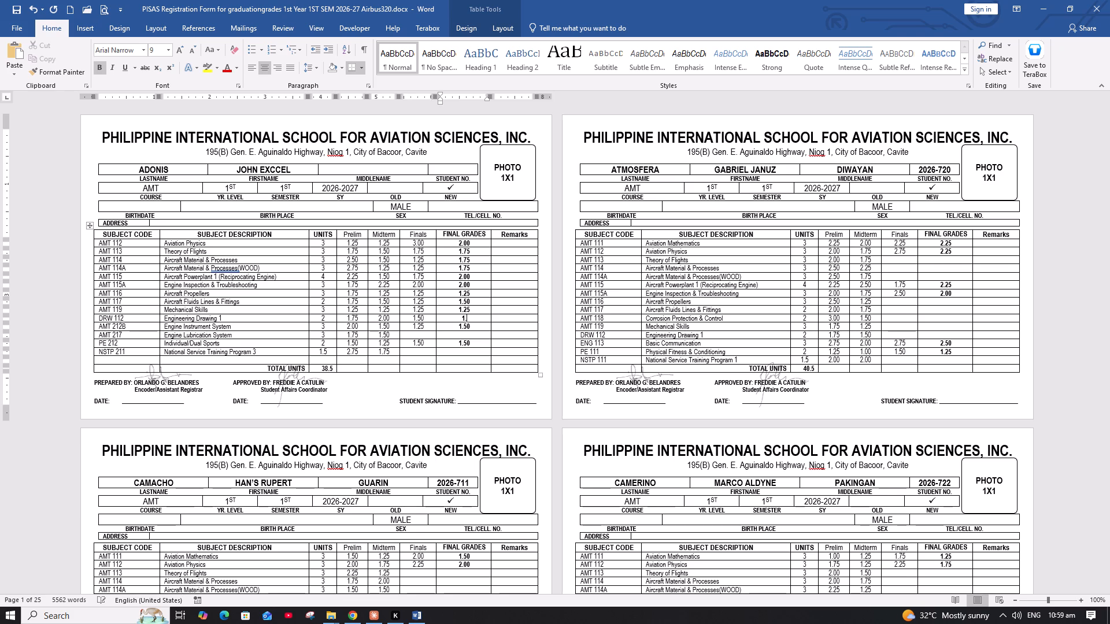
{"action": "type", "text": "75"}
Move to the empty Finals cell of AMT 217 Engine Lubrication System in the first student's form.
{"action": "key", "text": "Down"}
{"action": "key", "text": "Down"}
{"action": "key", "text": "Left"}
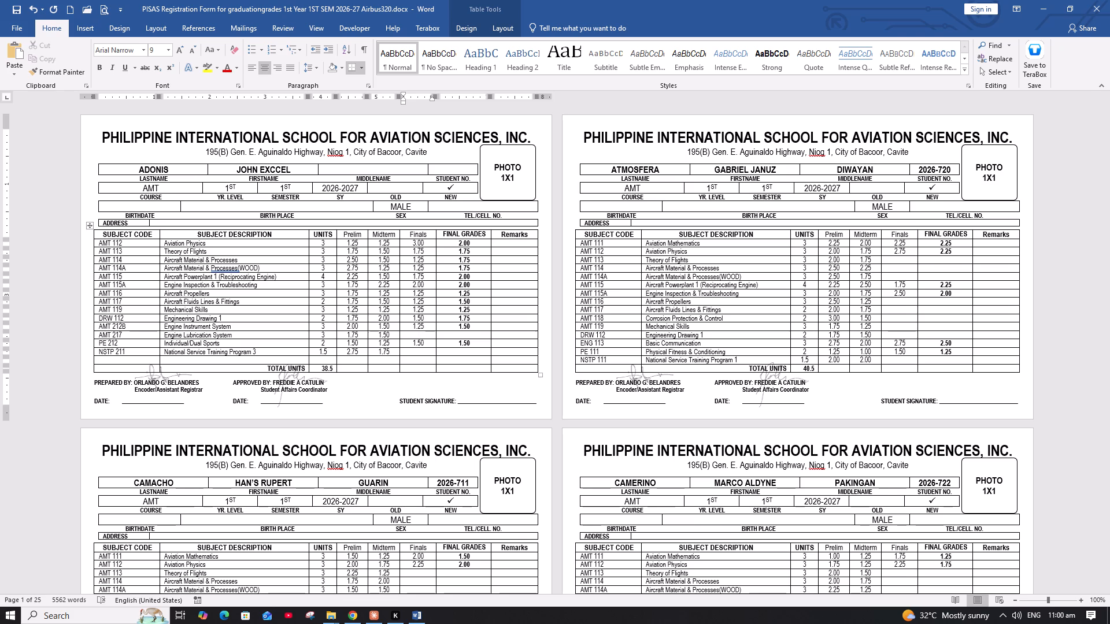
{"action": "left_click", "coordinate": [83, 310]}
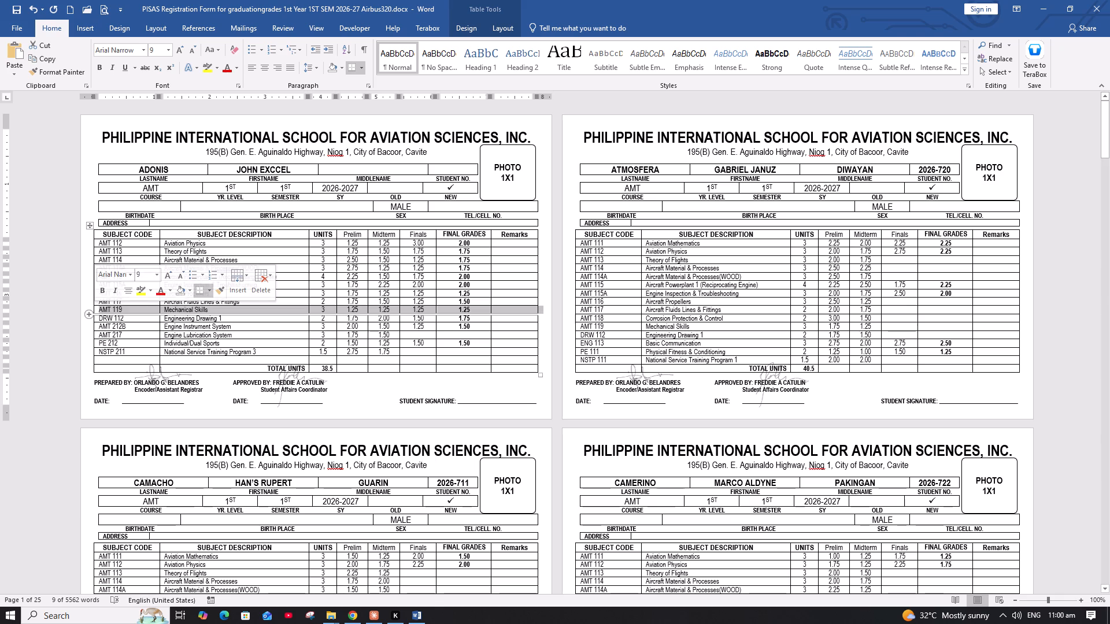
{"action": "left_click", "coordinate": [82, 318]}
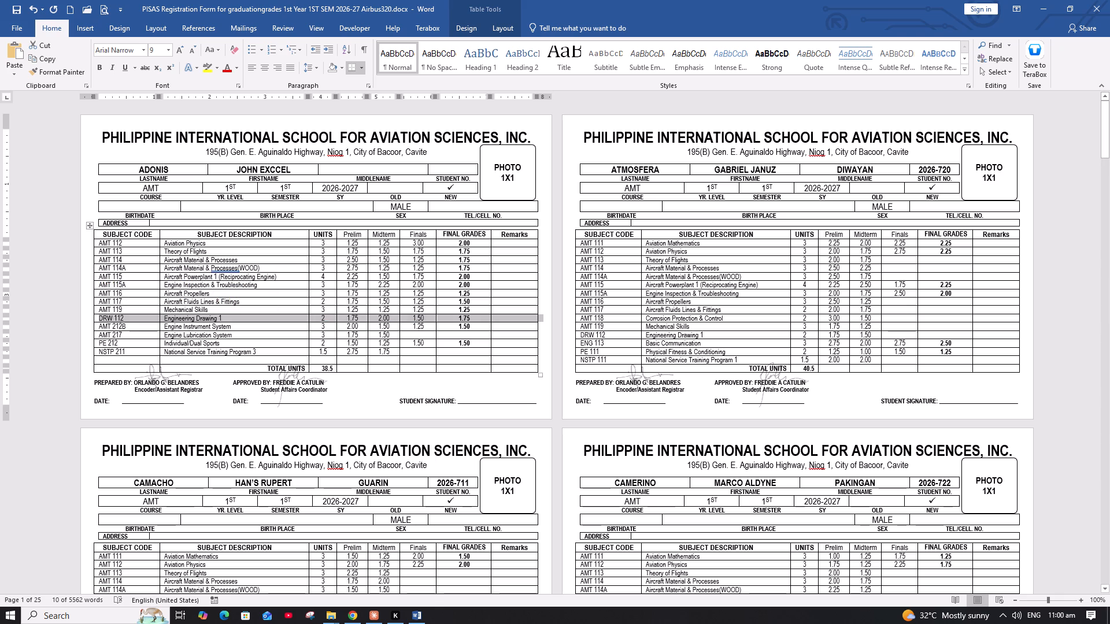
{"action": "left_click", "coordinate": [402, 326]}
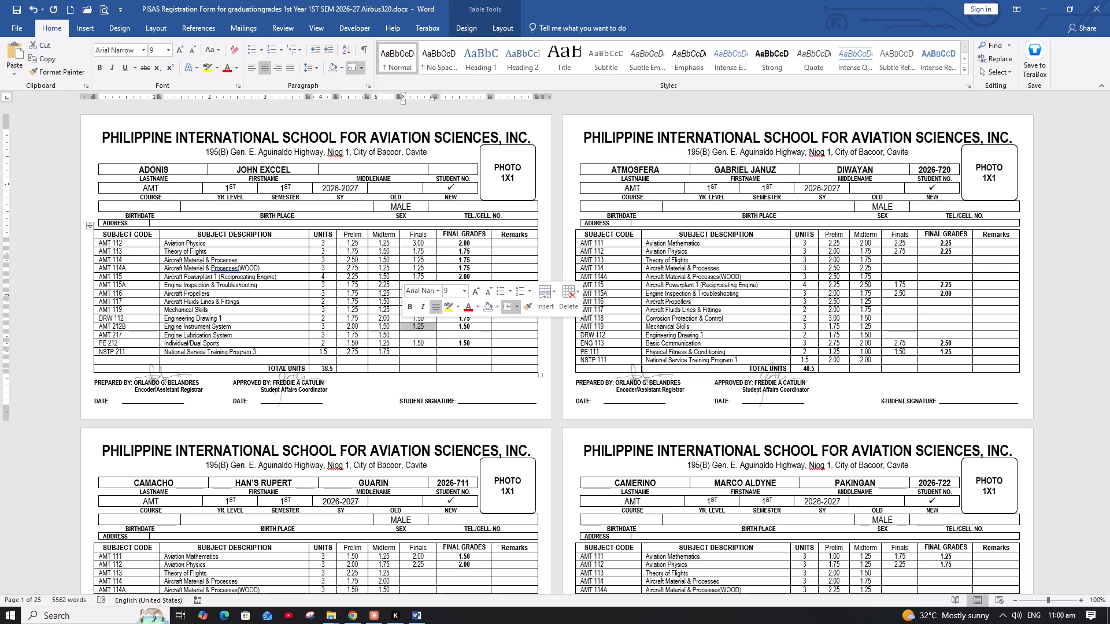
{"action": "key", "text": "Down"}
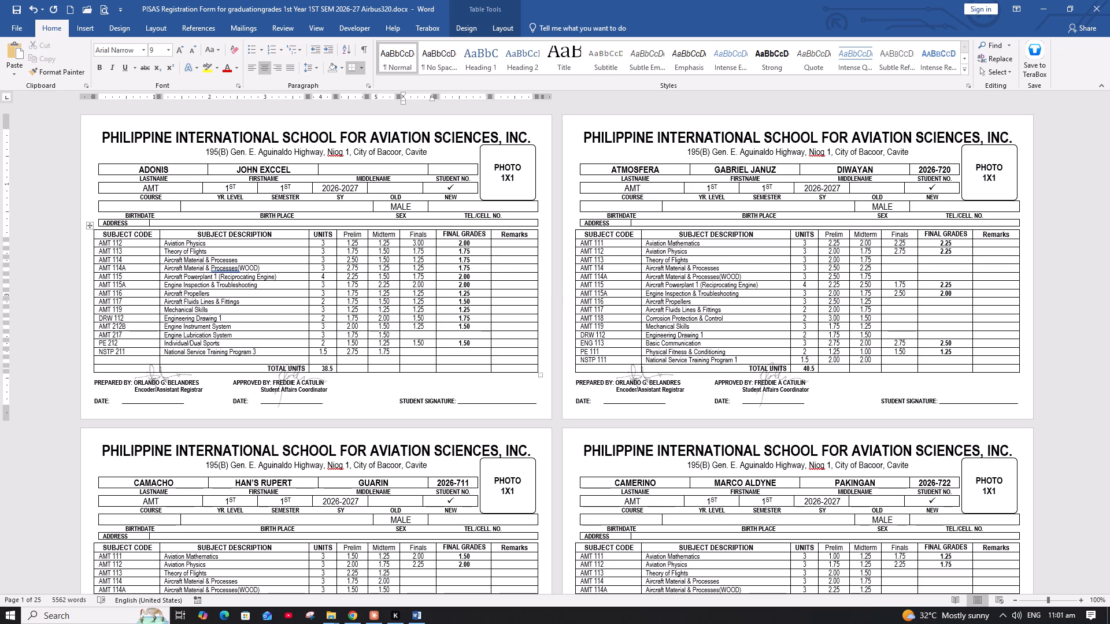
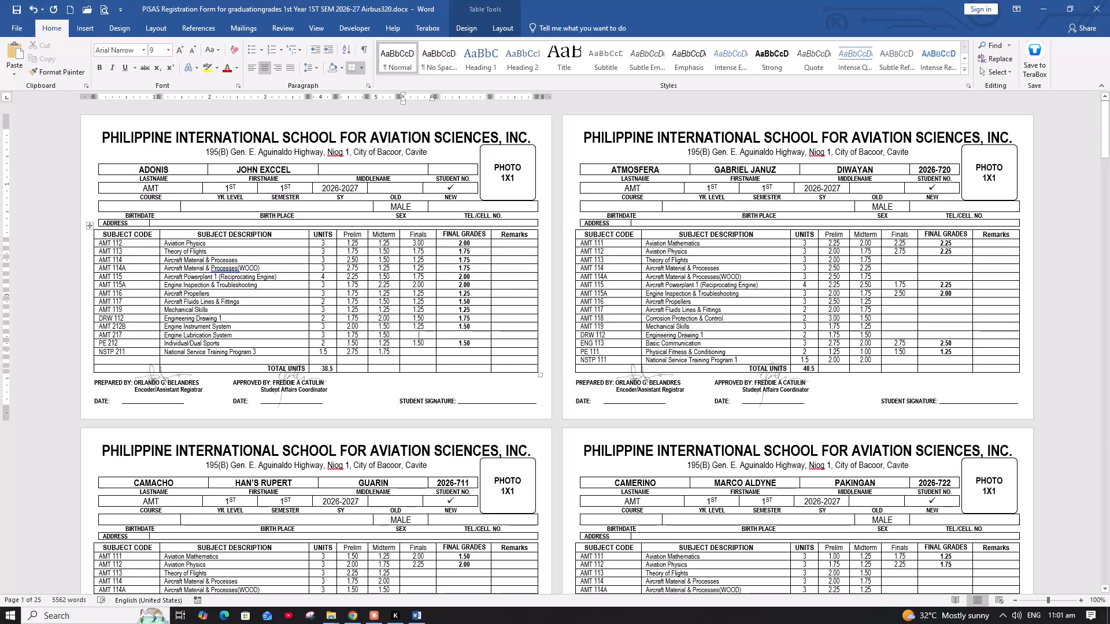
Open the AMT 217 CLASS RECORD BOEING workbook from the FINAL folder and enable editing.
{"action": "left_click", "coordinate": [330, 615]}
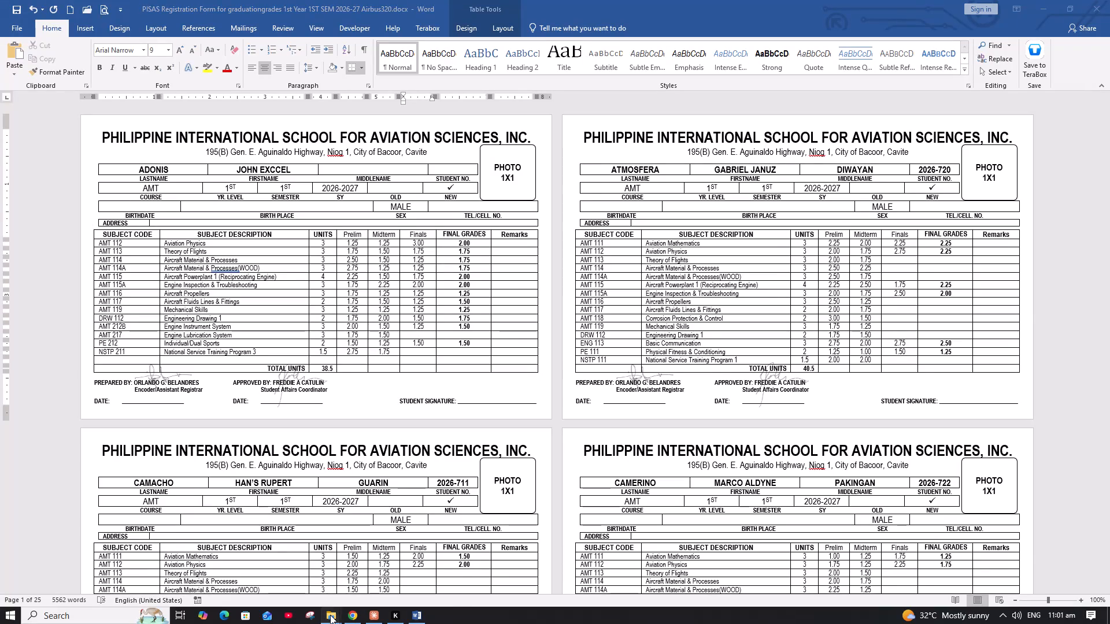
{"action": "left_click", "coordinate": [295, 579]}
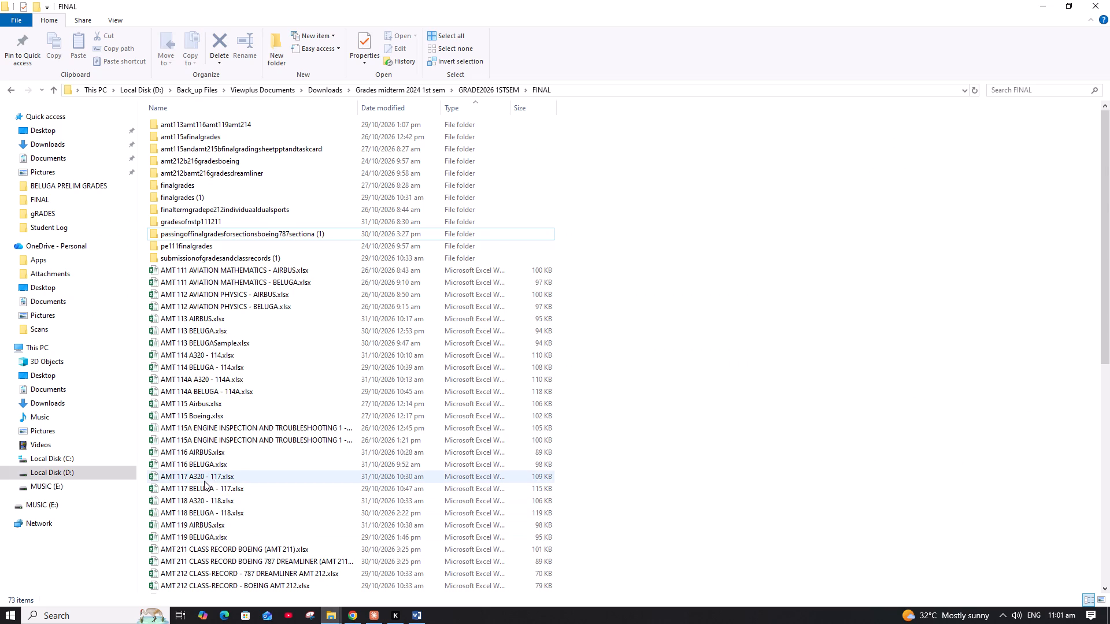
{"action": "scroll", "coordinate": [203, 484], "scroll_direction": "down", "scroll_amount": 9}
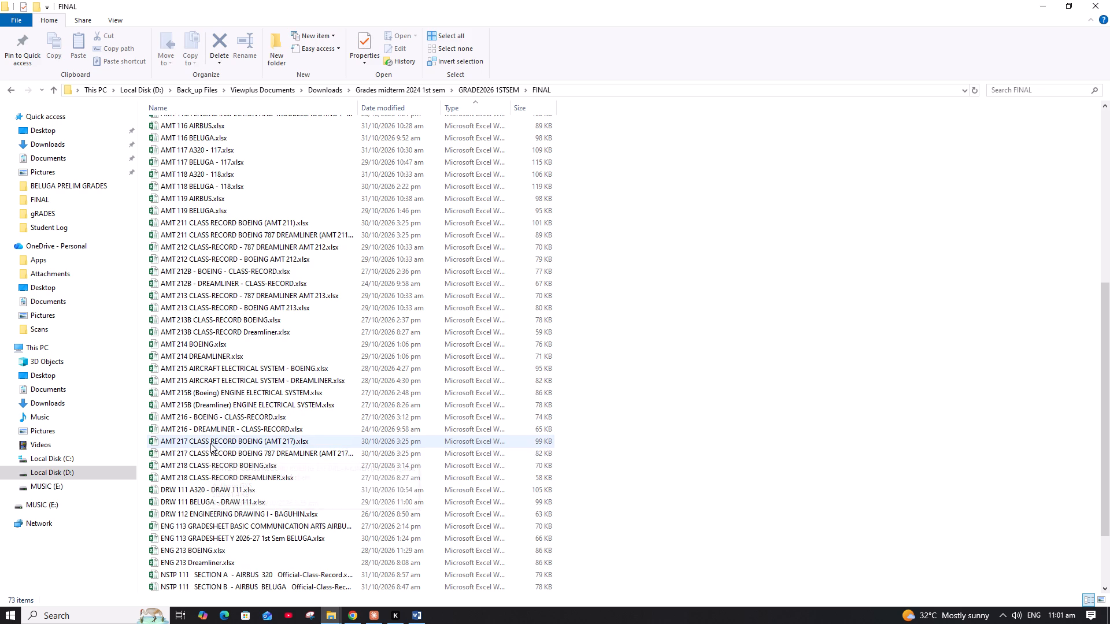
{"action": "double_click", "coordinate": [210, 443]}
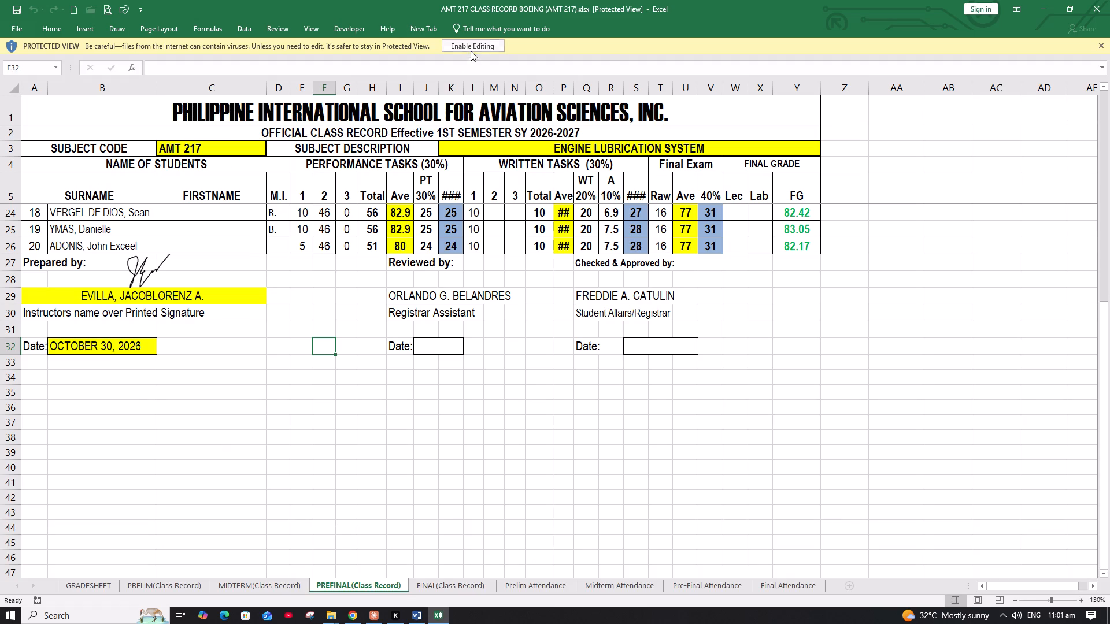
{"action": "left_click", "coordinate": [471, 47]}
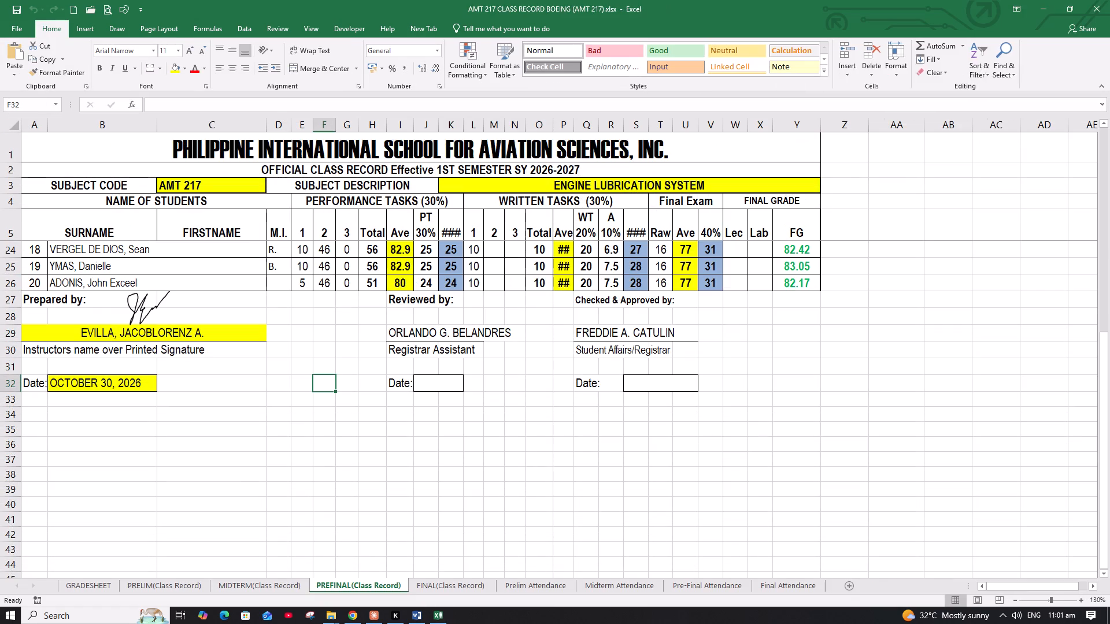
{"action": "scroll", "coordinate": [312, 484], "scroll_direction": "up", "scroll_amount": 13}
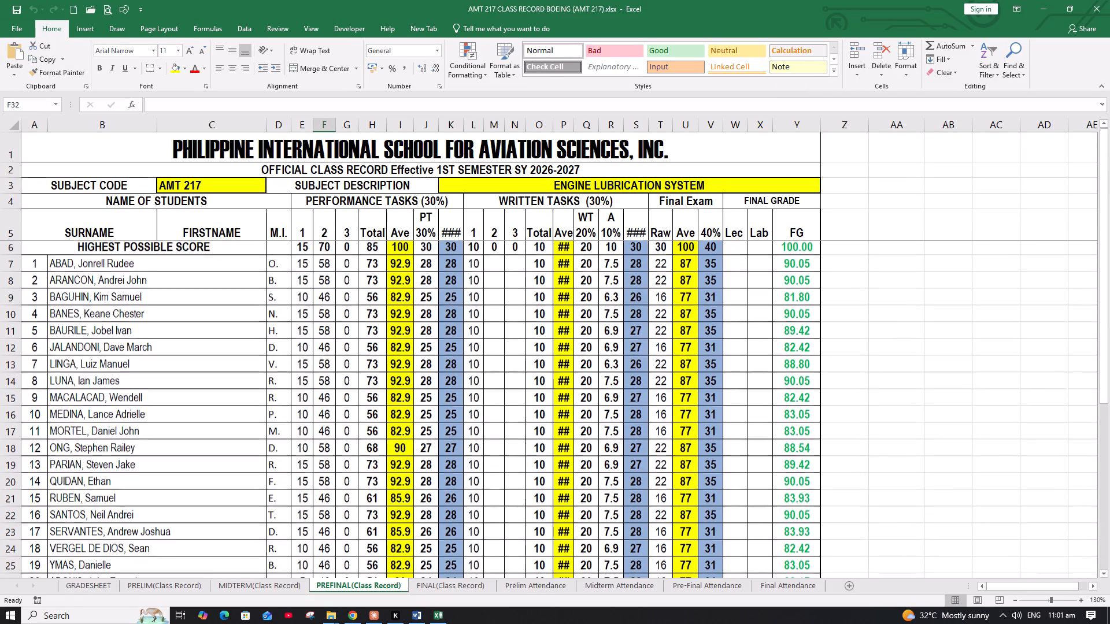
{"action": "scroll", "coordinate": [309, 474], "scroll_direction": "up", "scroll_amount": 4}
Delete the empty column between FINAL GRADE and Equivalent on the AMT 217 GRADESHEET.
{"action": "left_click", "coordinate": [108, 585]}
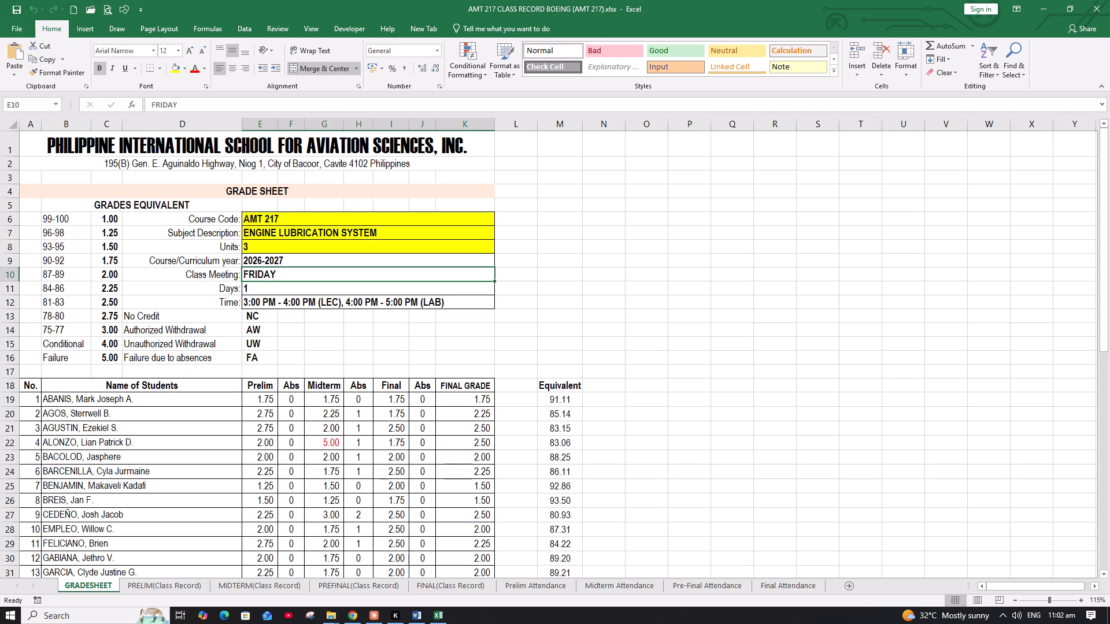
{"action": "left_click", "coordinate": [523, 125]}
{"action": "right_click", "coordinate": [523, 125]}
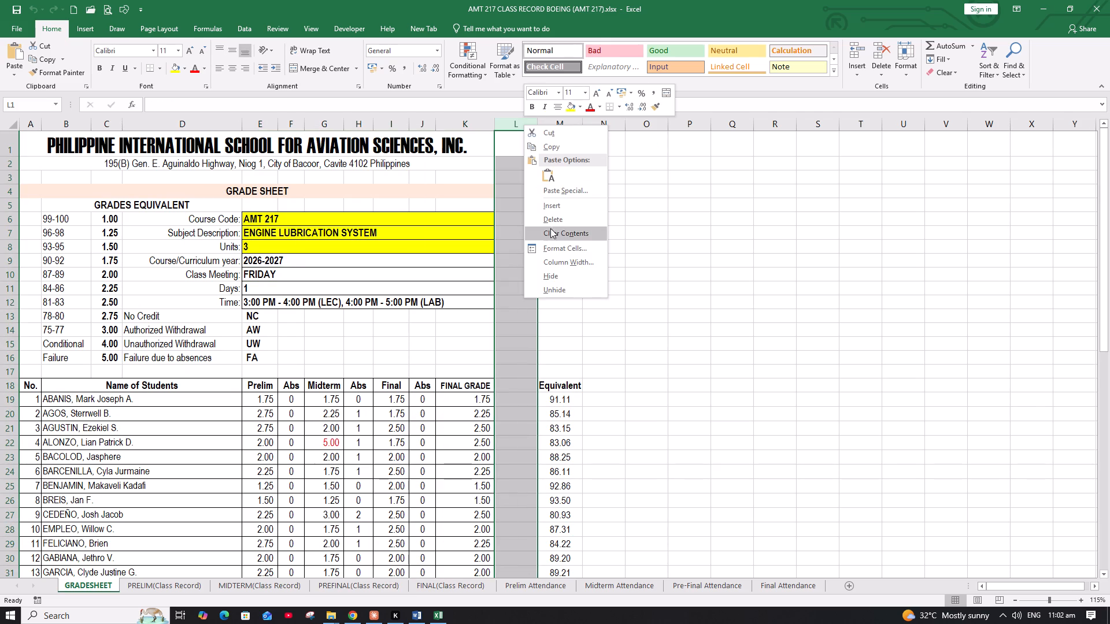
{"action": "left_click", "coordinate": [550, 220]}
{"action": "left_click", "coordinate": [502, 405]}
{"action": "left_click", "coordinate": [450, 406]}
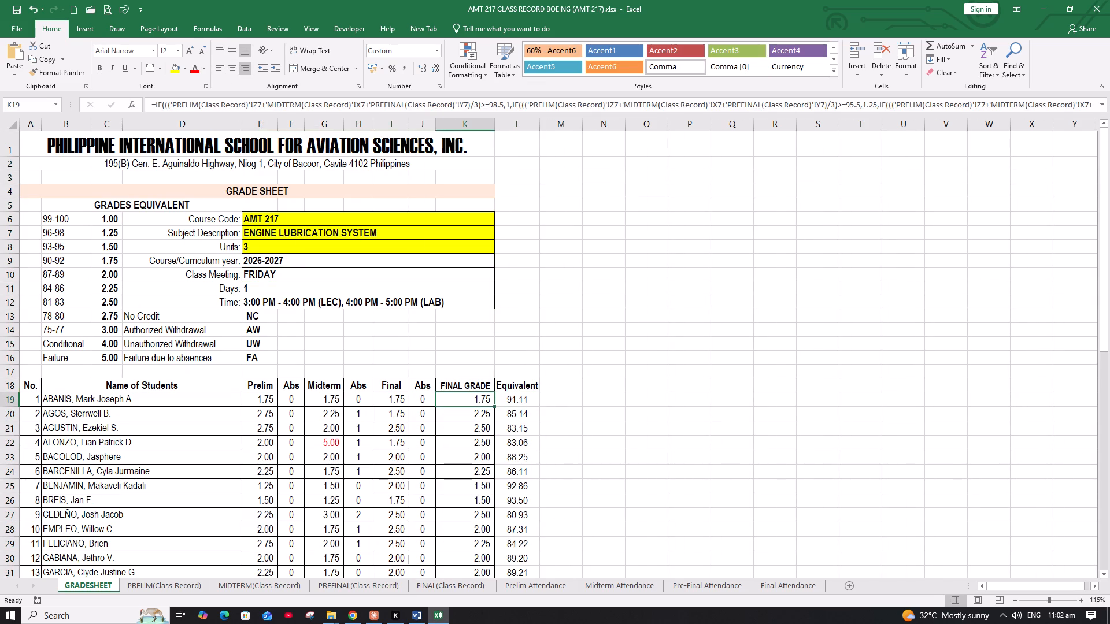
Narrow column D, which holds the student names, on the AMT 217 GRADESHEET.
{"action": "left_click_drag", "start_coordinate": [240, 125], "coordinate": [230, 125]}
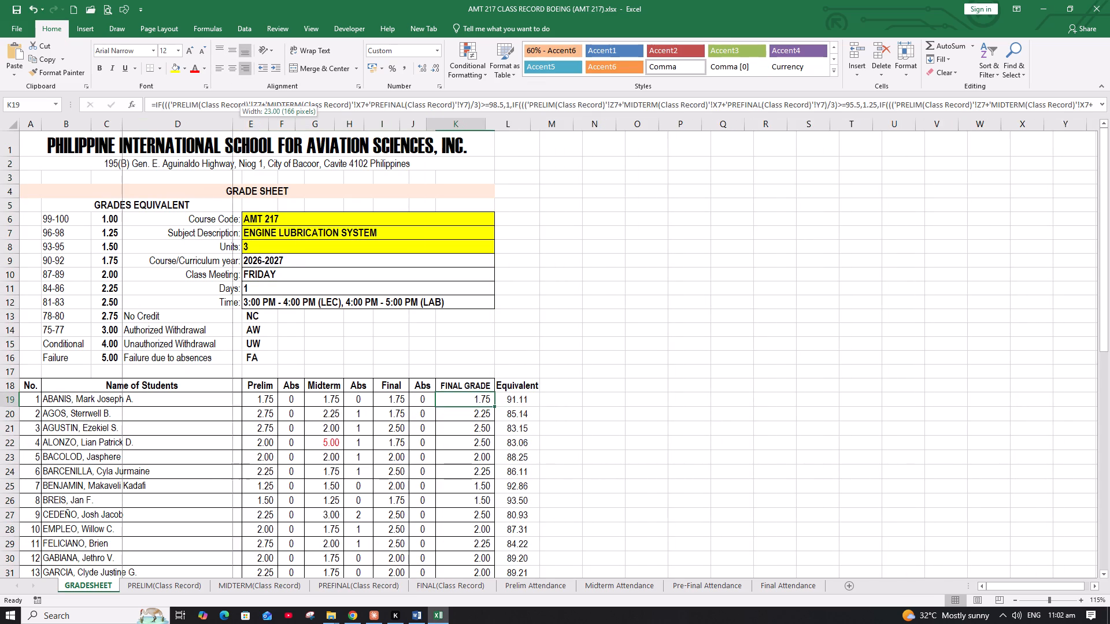
{"action": "left_click_drag", "start_coordinate": [230, 125], "coordinate": [216, 127]}
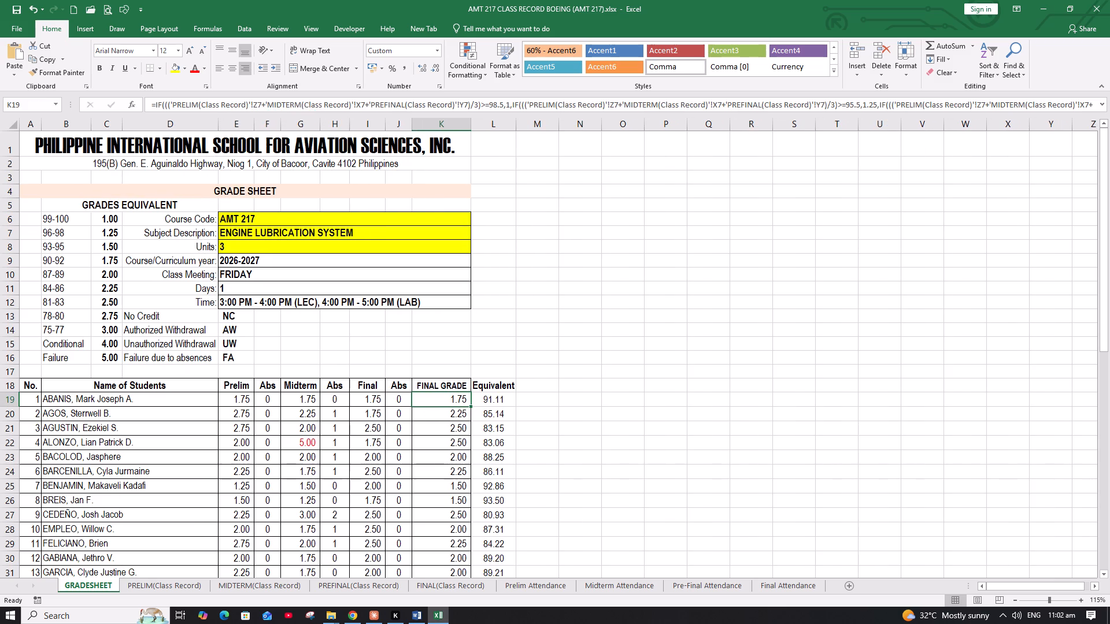
{"action": "left_click", "coordinate": [358, 399]}
Print the AMT 217 GRADESHEET on Legal 8 1/2 x 14 in paper with the last custom margins, fitting the sheet on one page.
{"action": "left_click", "coordinate": [110, 10]}
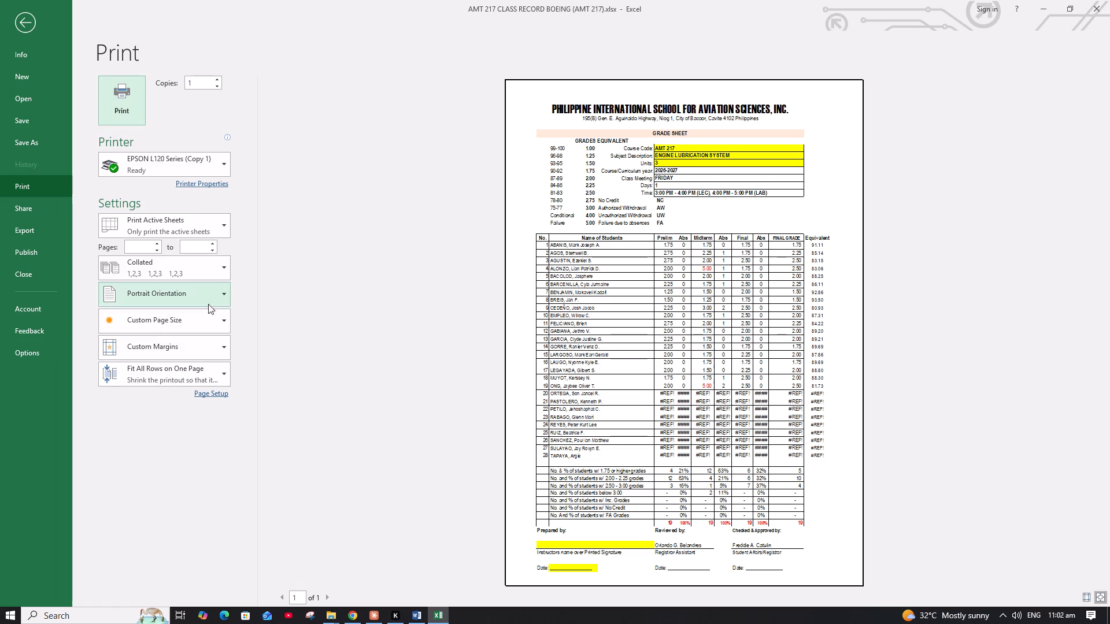
{"action": "left_click", "coordinate": [199, 310]}
{"action": "left_click", "coordinate": [179, 402]}
{"action": "left_click", "coordinate": [181, 351]}
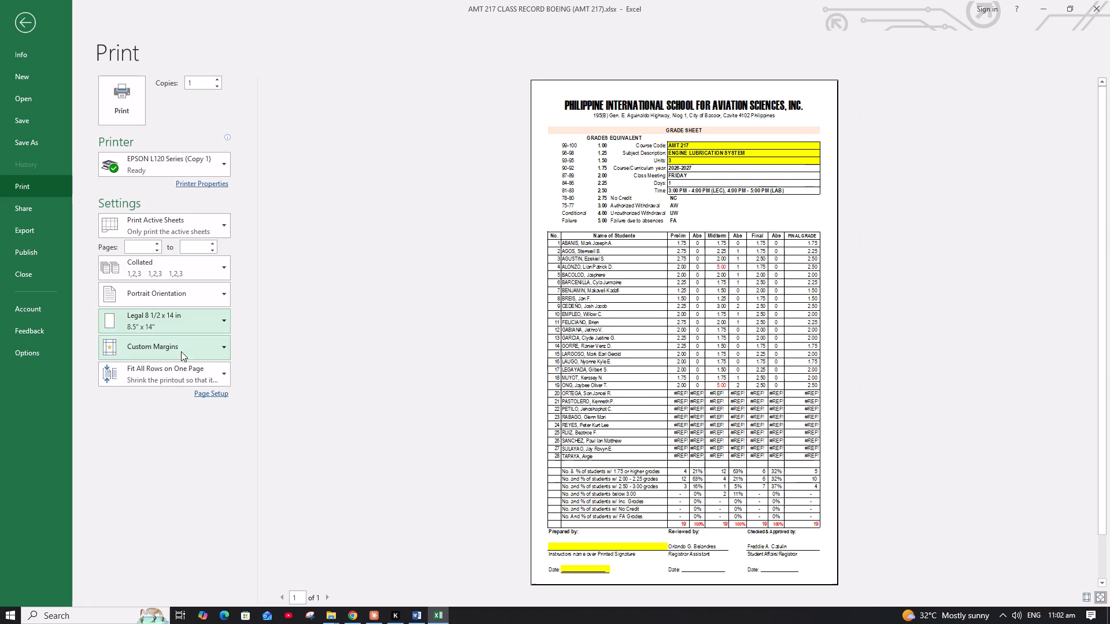
{"action": "left_click", "coordinate": [173, 398]}
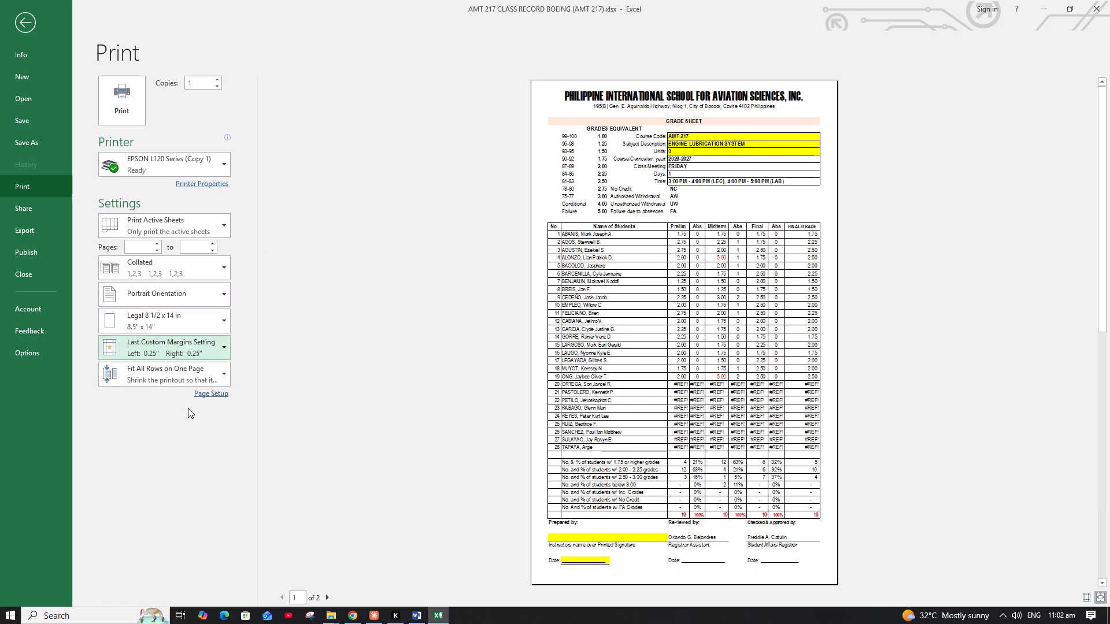
{"action": "left_click", "coordinate": [182, 373]}
{"action": "left_click", "coordinate": [155, 435]}
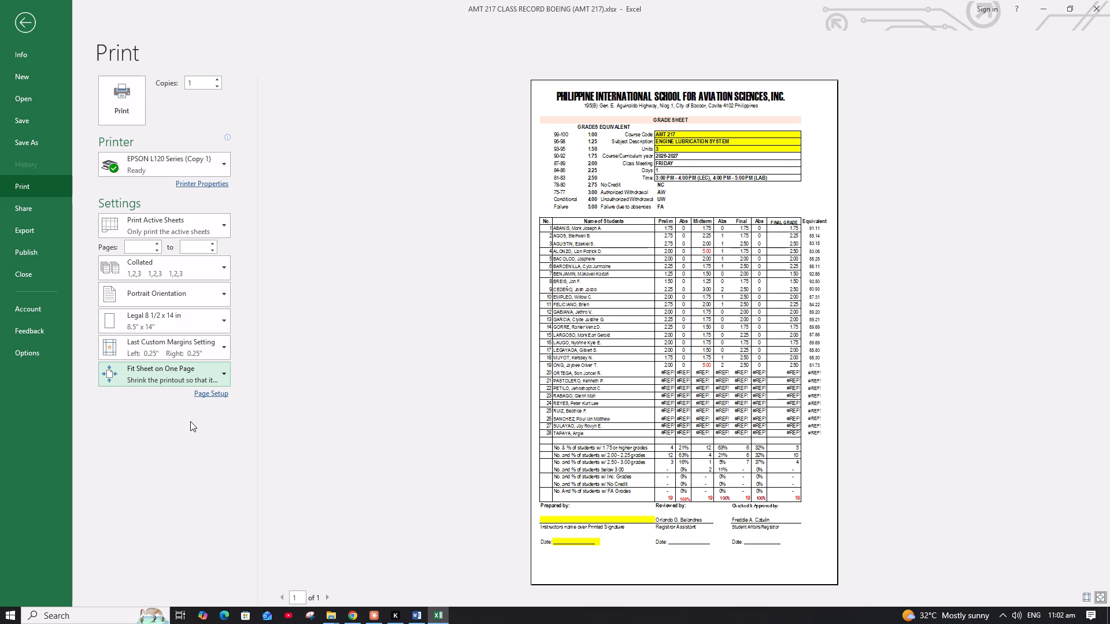
{"action": "left_click", "coordinate": [206, 391]}
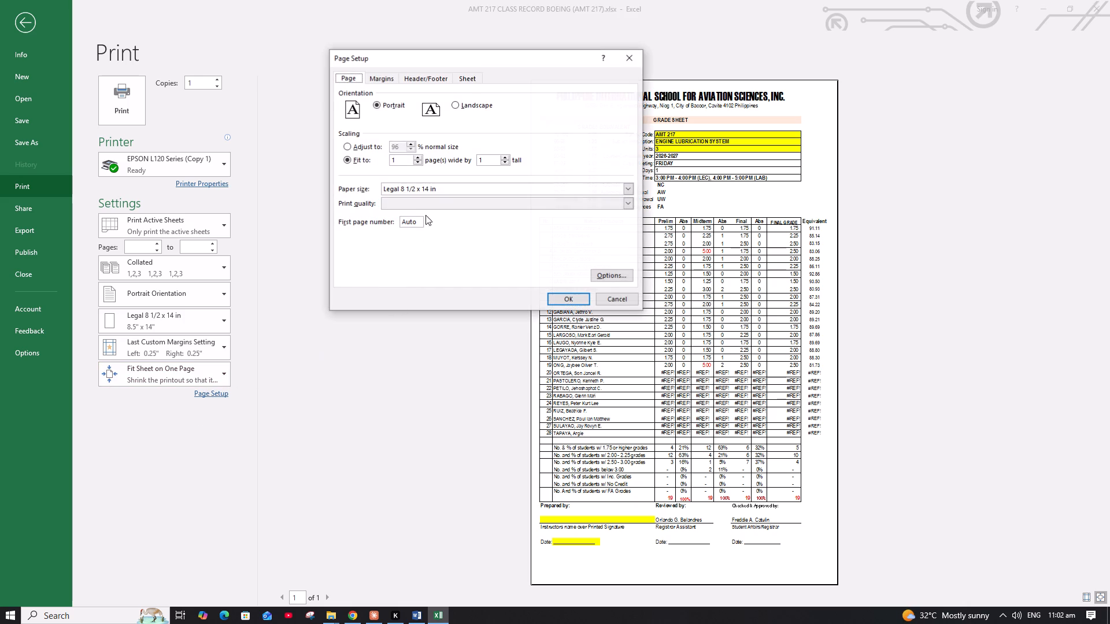
{"action": "left_click", "coordinate": [606, 299]}
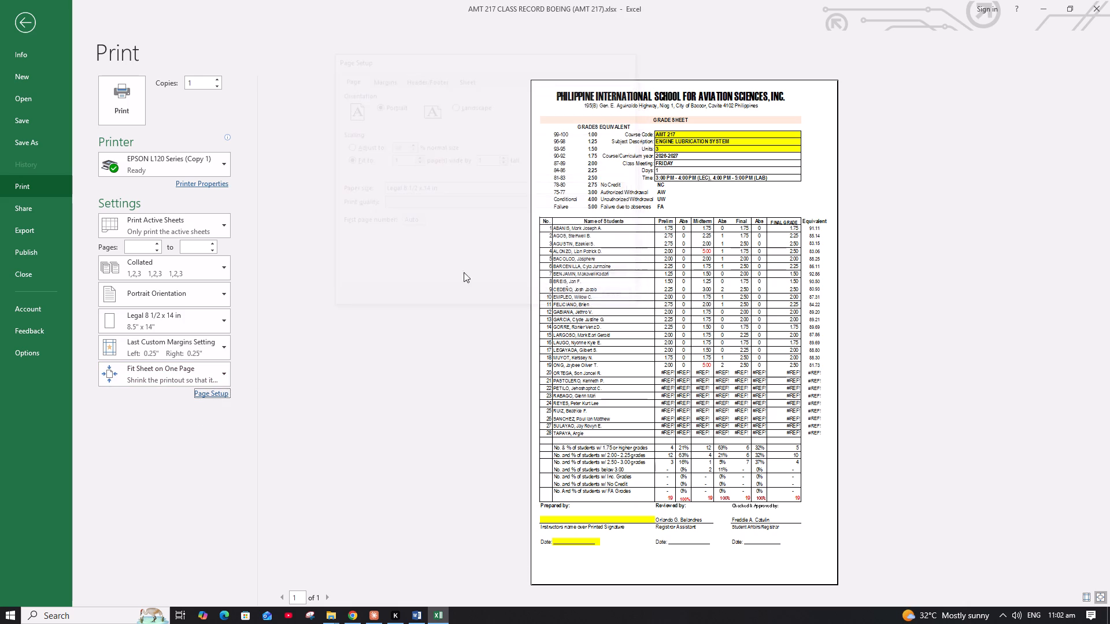
{"action": "left_click", "coordinate": [125, 92]}
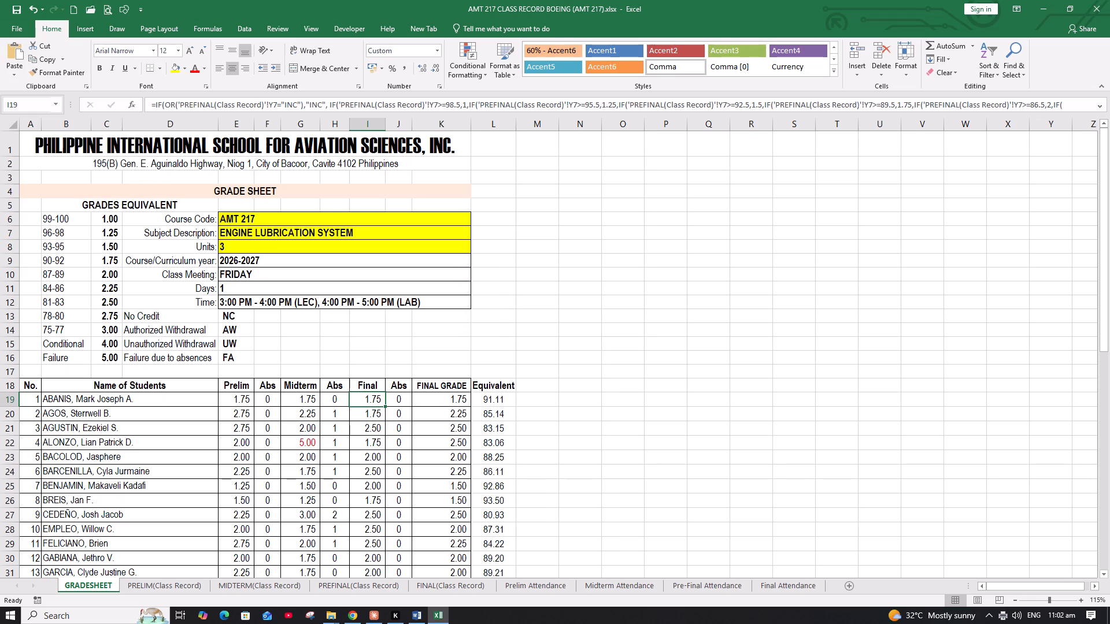
Print the AMT 217 FINAL(Class Record) sheet on Legal 8 1/2 x 14 in paper, fitted on one page and centred only vertically.
{"action": "left_click", "coordinate": [474, 587]}
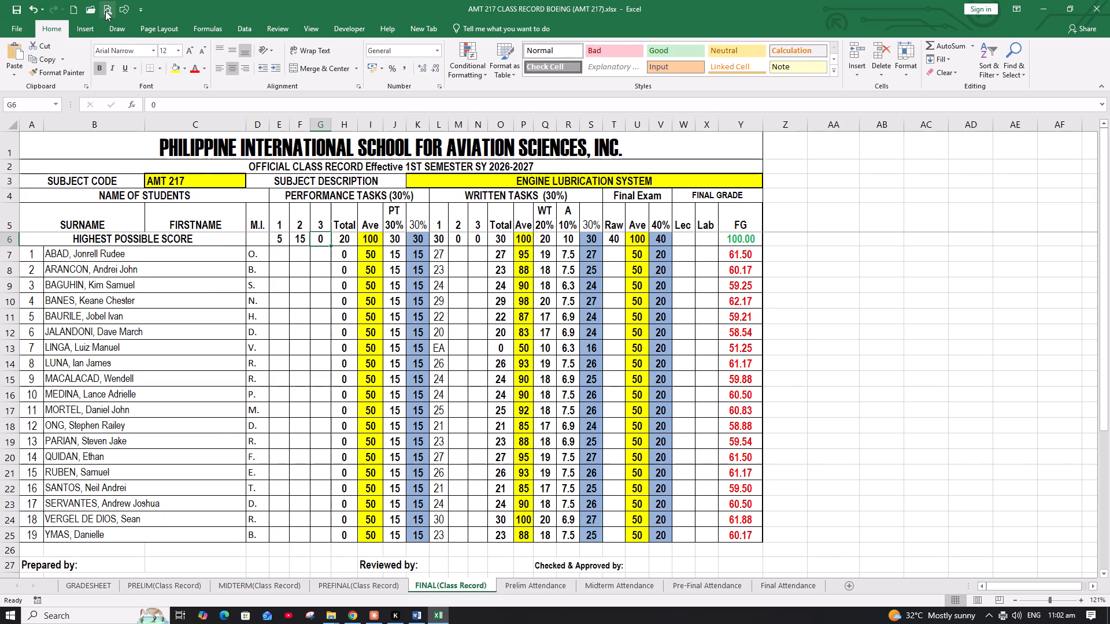
{"action": "left_click", "coordinate": [105, 9]}
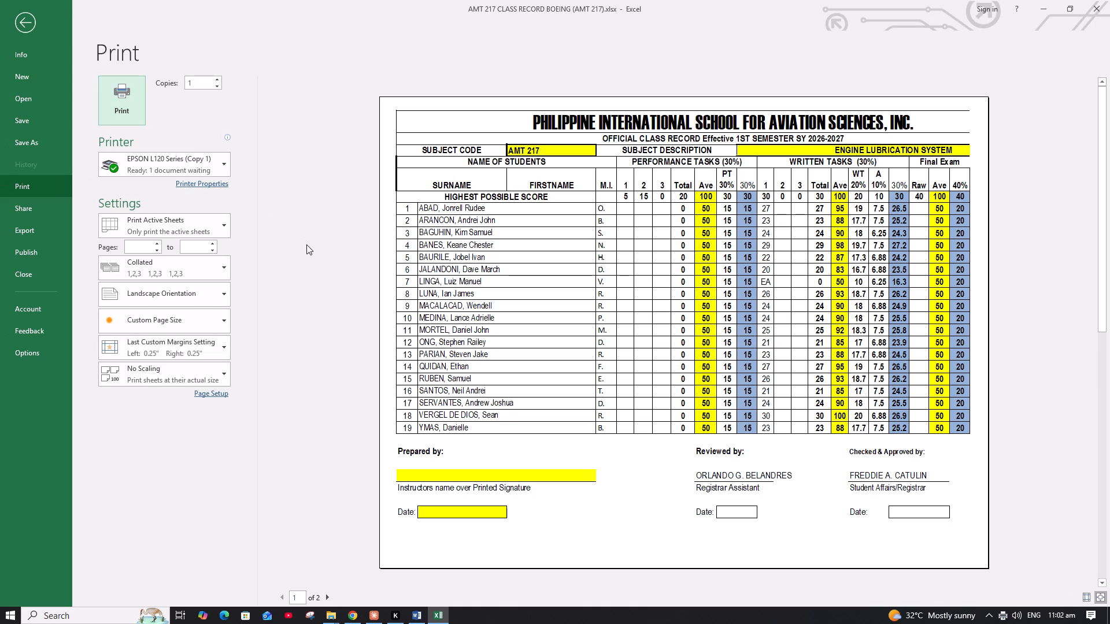
{"action": "left_click", "coordinate": [184, 317]}
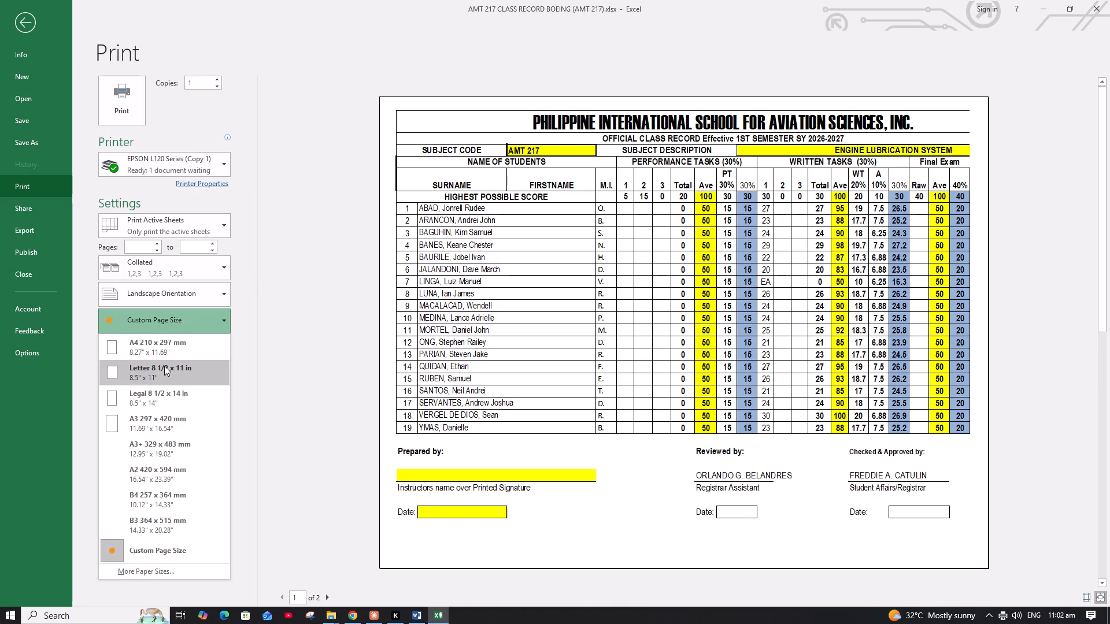
{"action": "left_click", "coordinate": [157, 396]}
{"action": "left_click", "coordinate": [164, 372]}
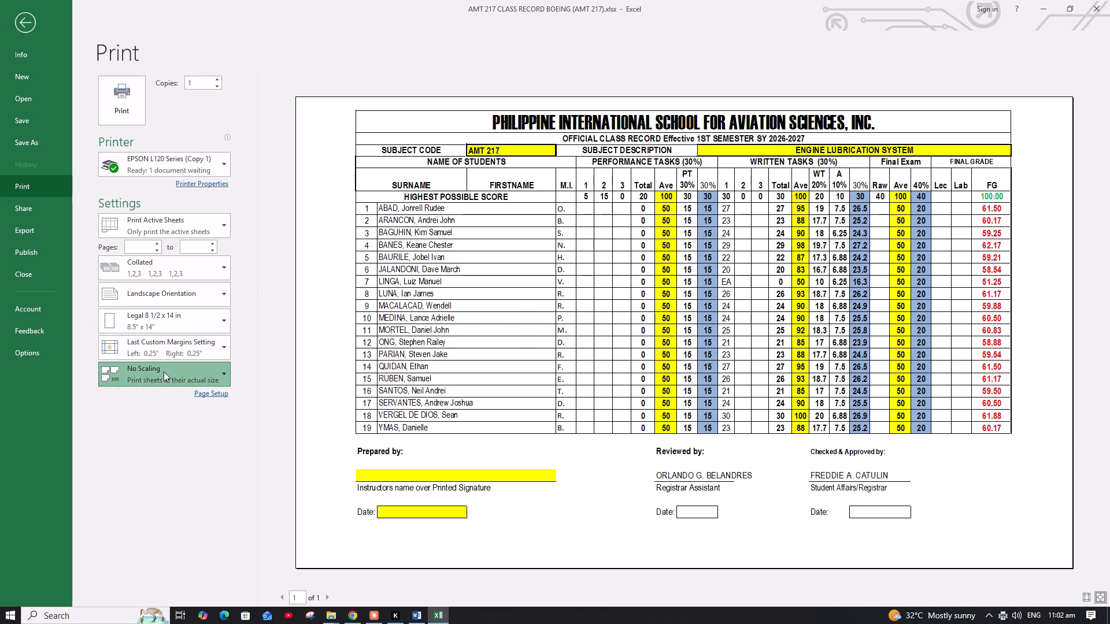
{"action": "left_click", "coordinate": [147, 430]}
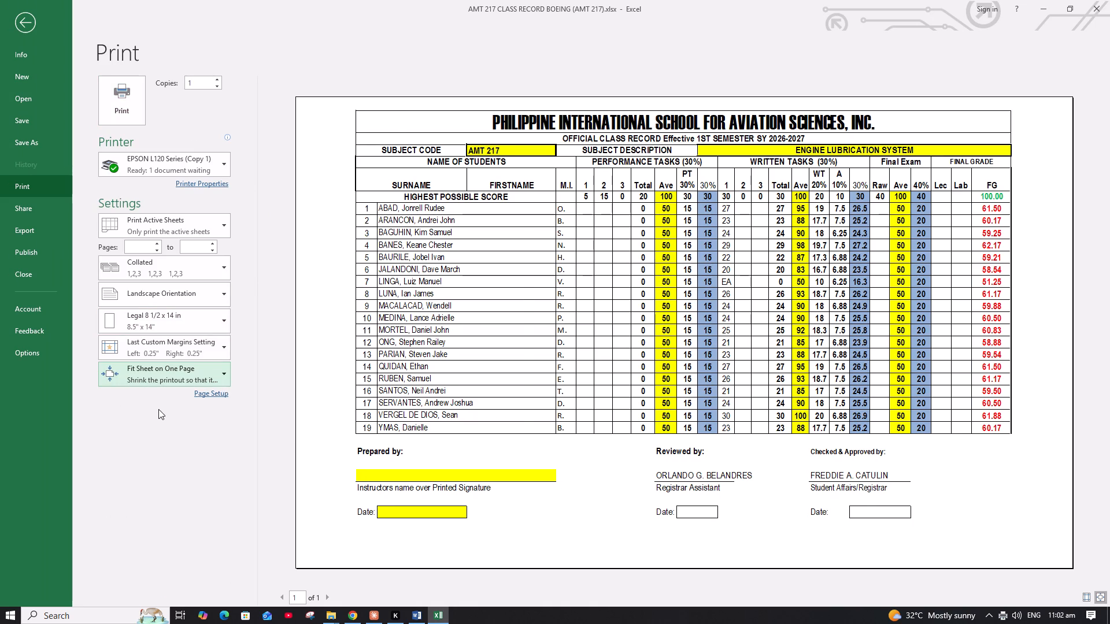
{"action": "left_click", "coordinate": [208, 394]}
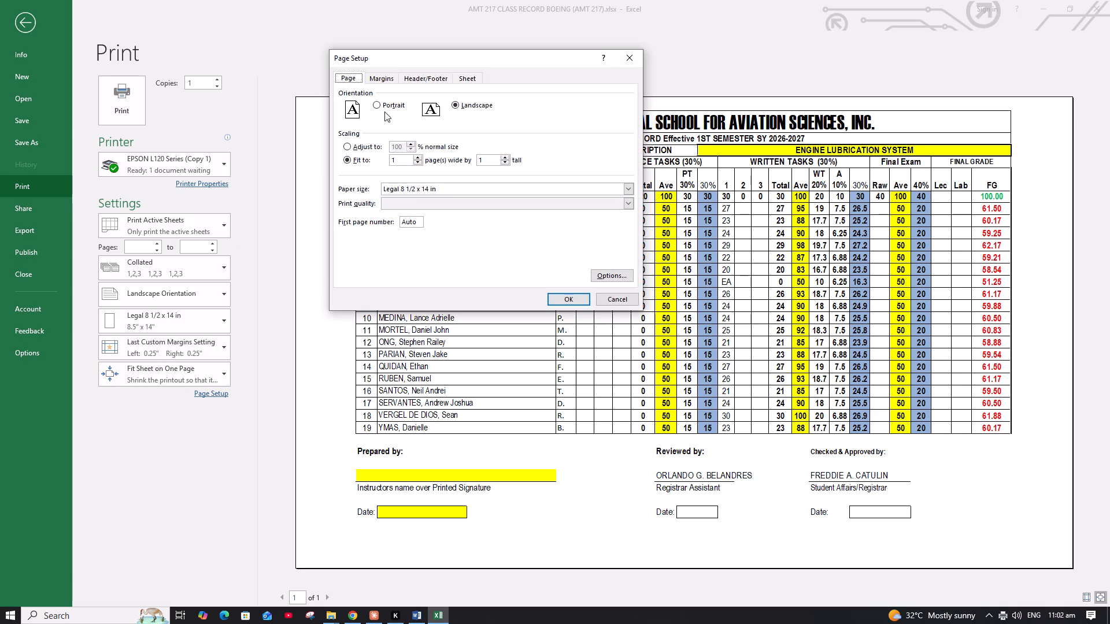
{"action": "left_click", "coordinate": [388, 80]}
{"action": "left_click", "coordinate": [368, 239]}
{"action": "left_click", "coordinate": [362, 254]}
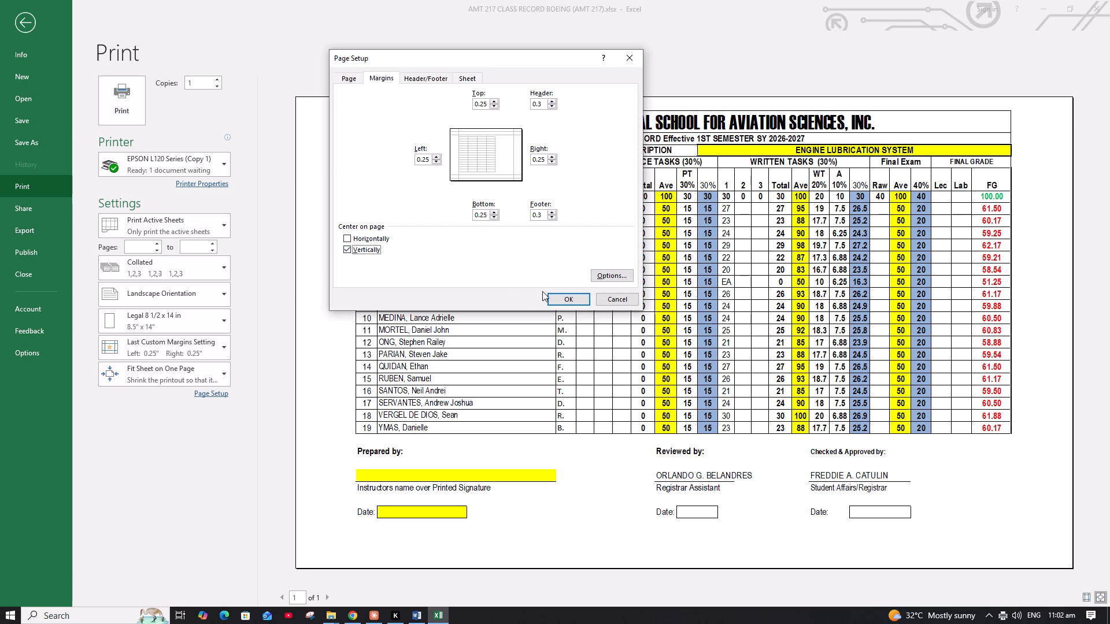
{"action": "left_click", "coordinate": [554, 296]}
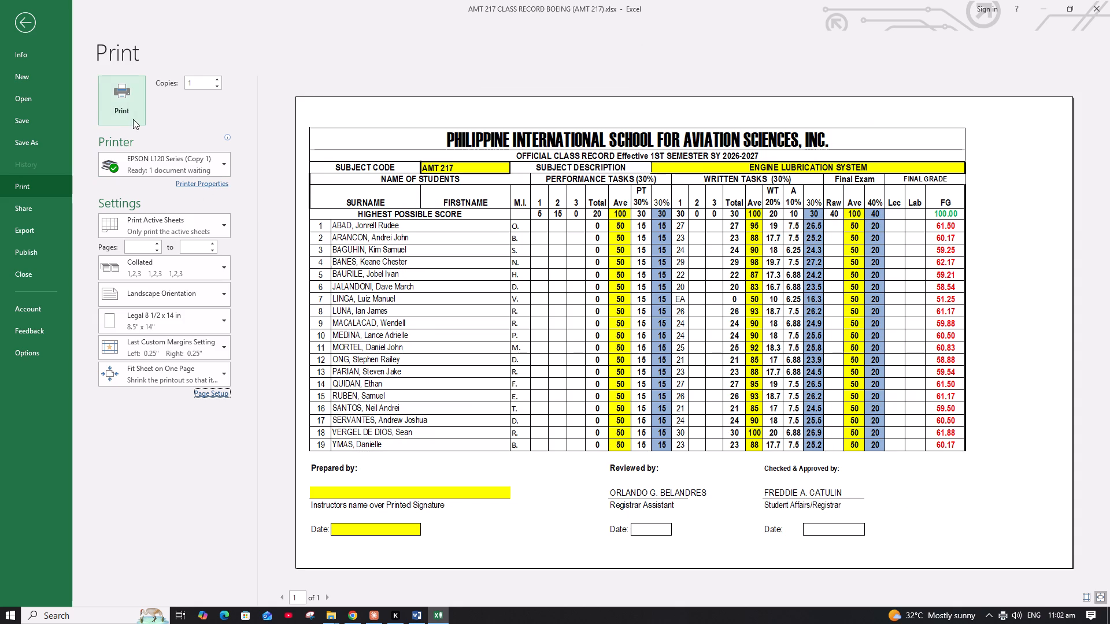
{"action": "left_click", "coordinate": [125, 103]}
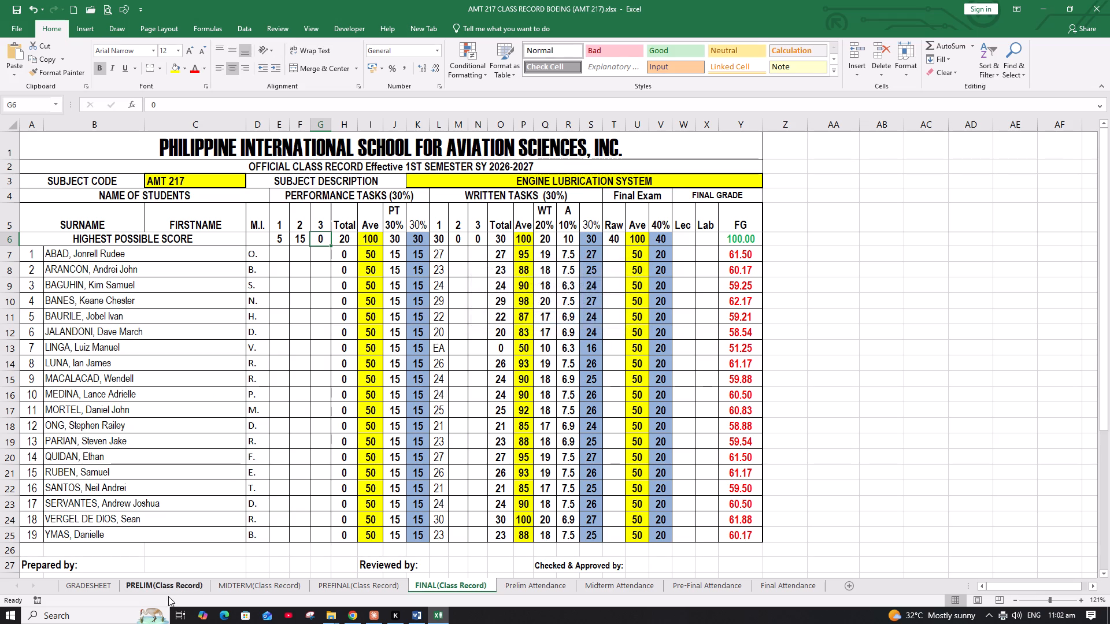
Return to the AMT 217 GRADESHEET, save the workbook, set its zoom to 100% and close it.
{"action": "left_click", "coordinate": [110, 583]}
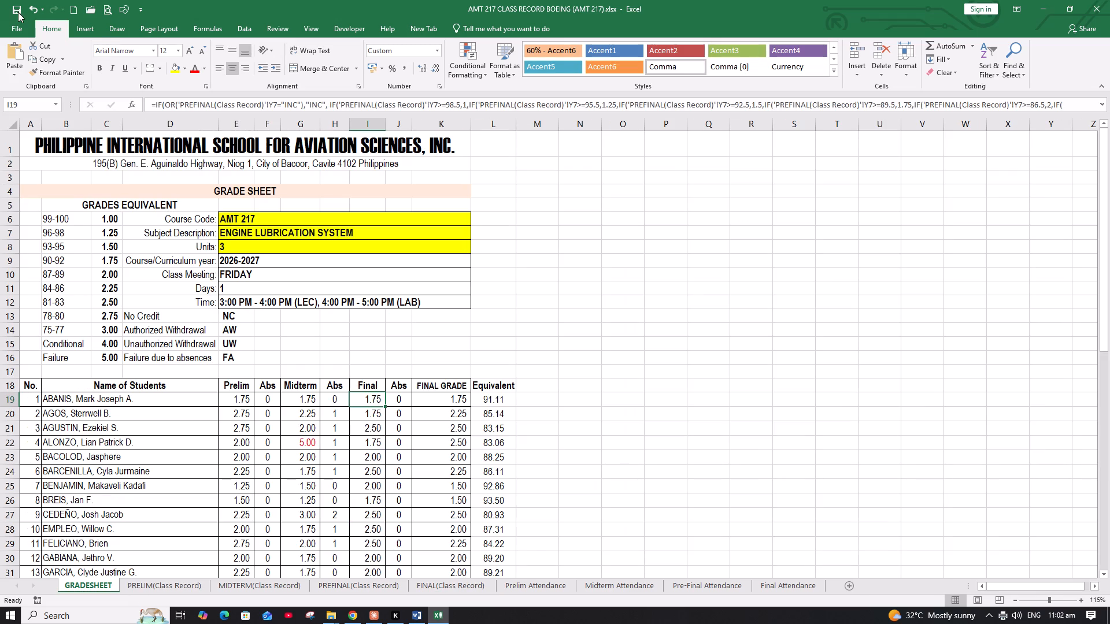
{"action": "left_click", "coordinate": [16, 7]}
{"action": "double_click", "coordinate": [1011, 600]}
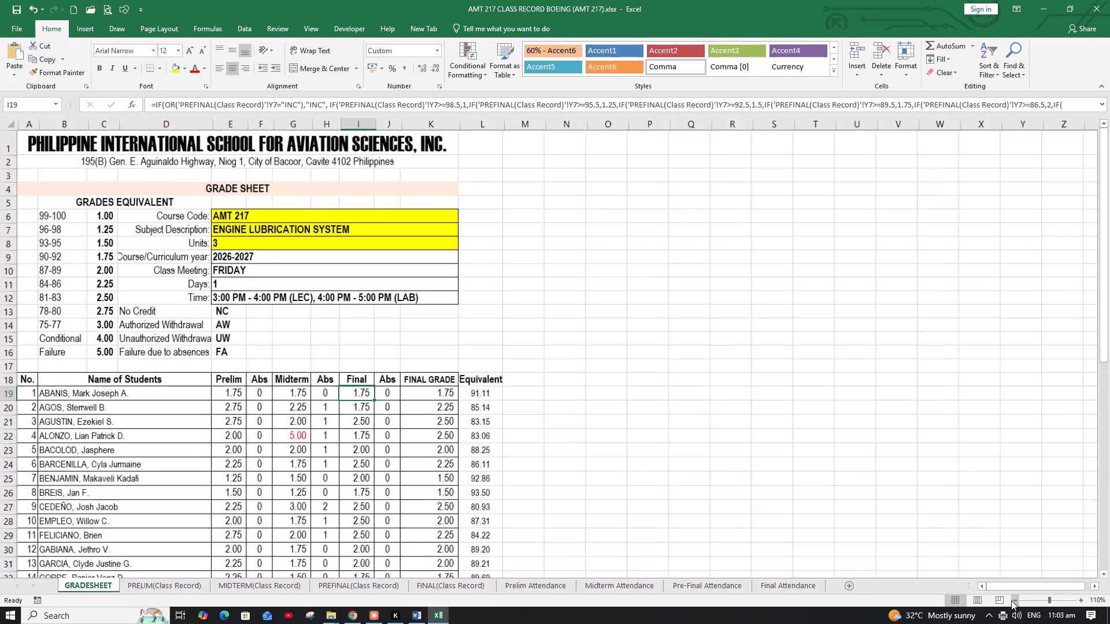
{"action": "left_click", "coordinate": [578, 402]}
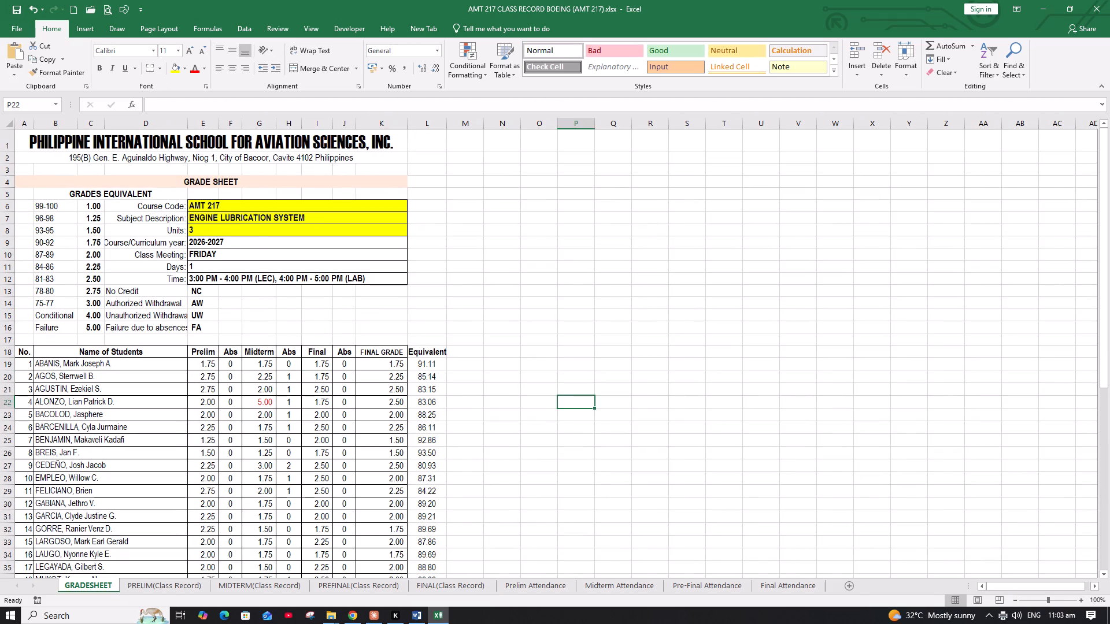
{"action": "left_click", "coordinate": [1096, 6]}
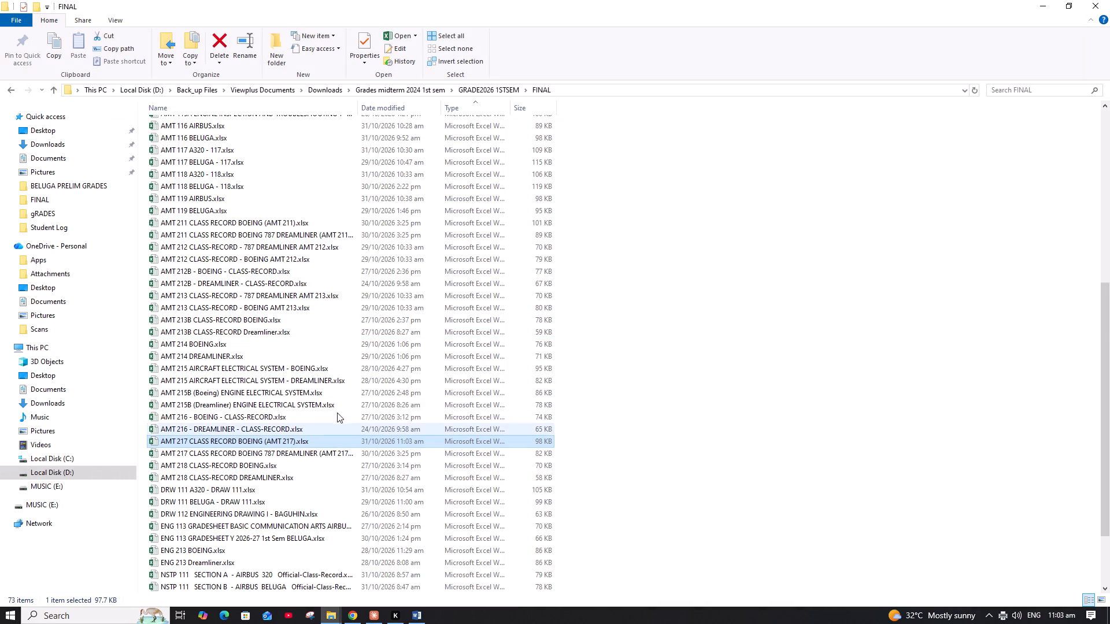
Open the NSTP 211 SECTION A - BOEING class record from the FINAL folder for editing and show the top of its GRADESHEET.
{"action": "scroll", "coordinate": [274, 495], "scroll_direction": "down", "scroll_amount": 3}
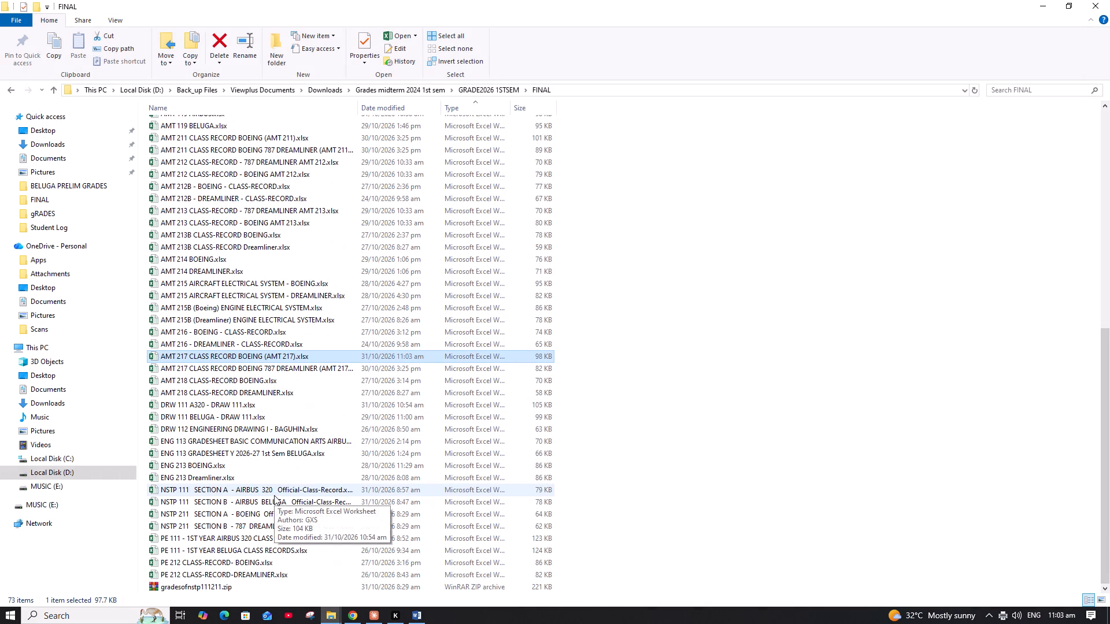
{"action": "double_click", "coordinate": [228, 518]}
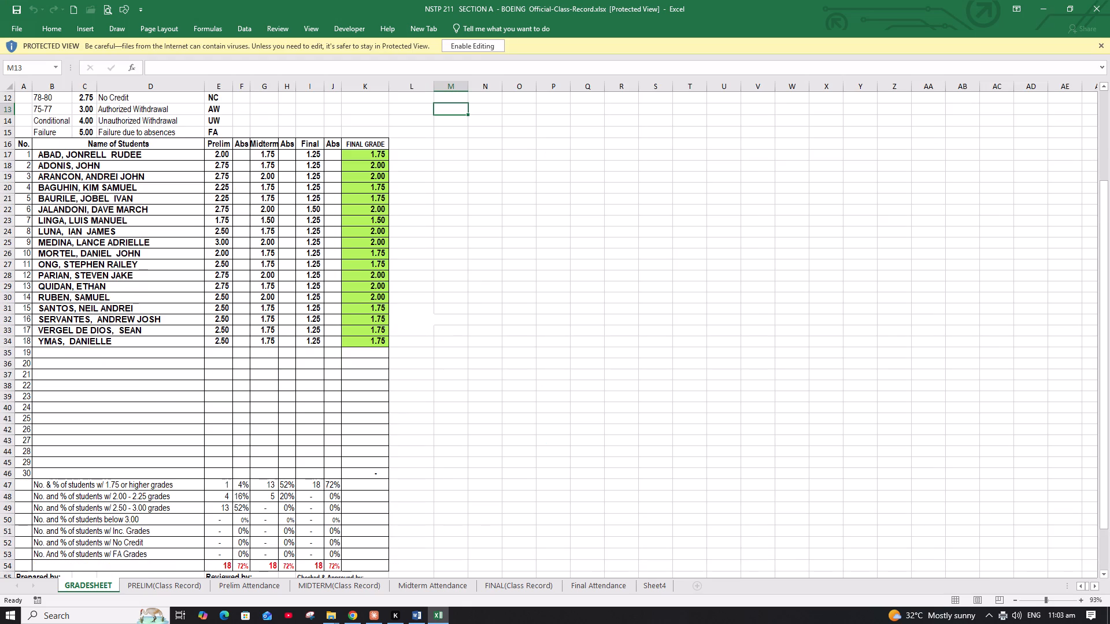
{"action": "left_click", "coordinate": [476, 47]}
{"action": "scroll", "coordinate": [400, 347], "scroll_direction": "up", "scroll_amount": 3}
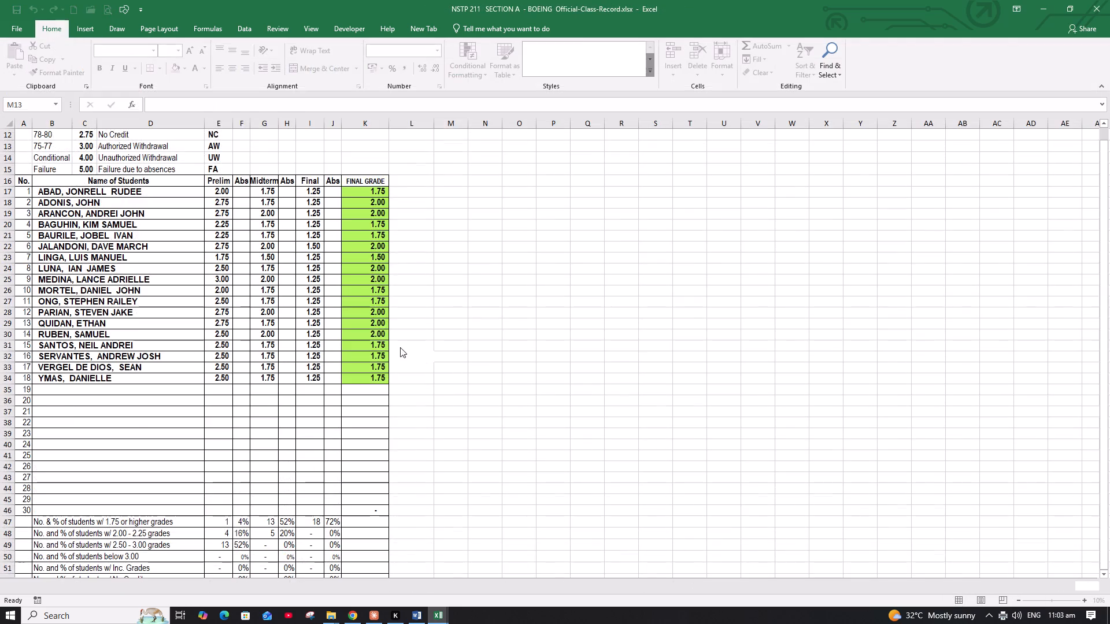
{"action": "scroll", "coordinate": [400, 347], "scroll_direction": "up", "scroll_amount": 4}
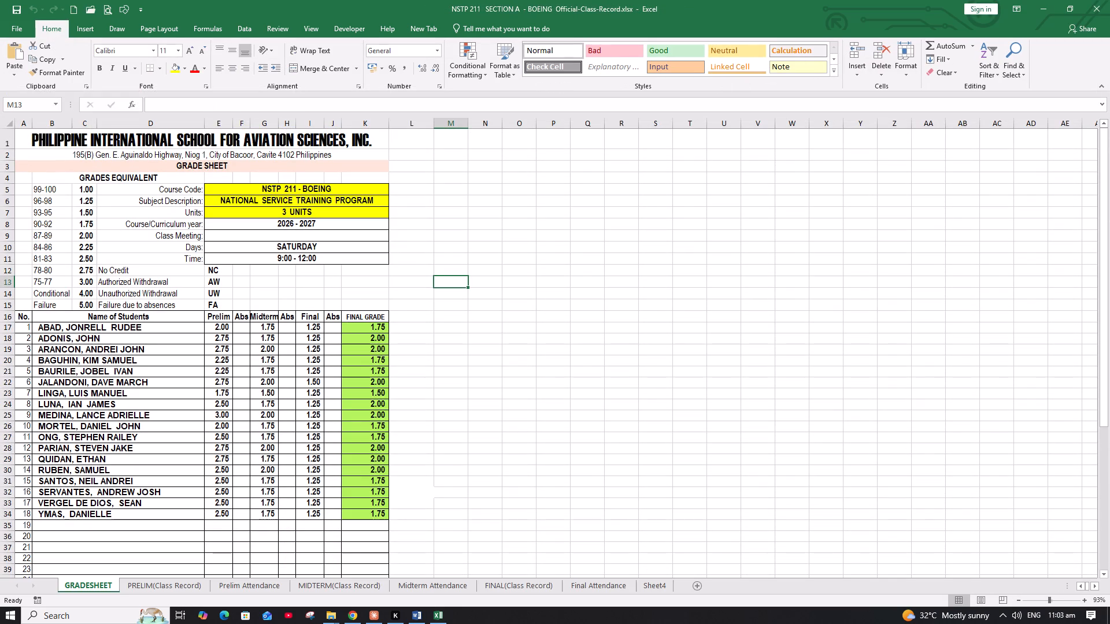
Glance at the Airbus320 registration forms in Word, return to Excel and reopen the AMT 217 CLASS RECORD BOEING (AMT 217) workbook.
{"action": "left_click", "coordinate": [420, 615]}
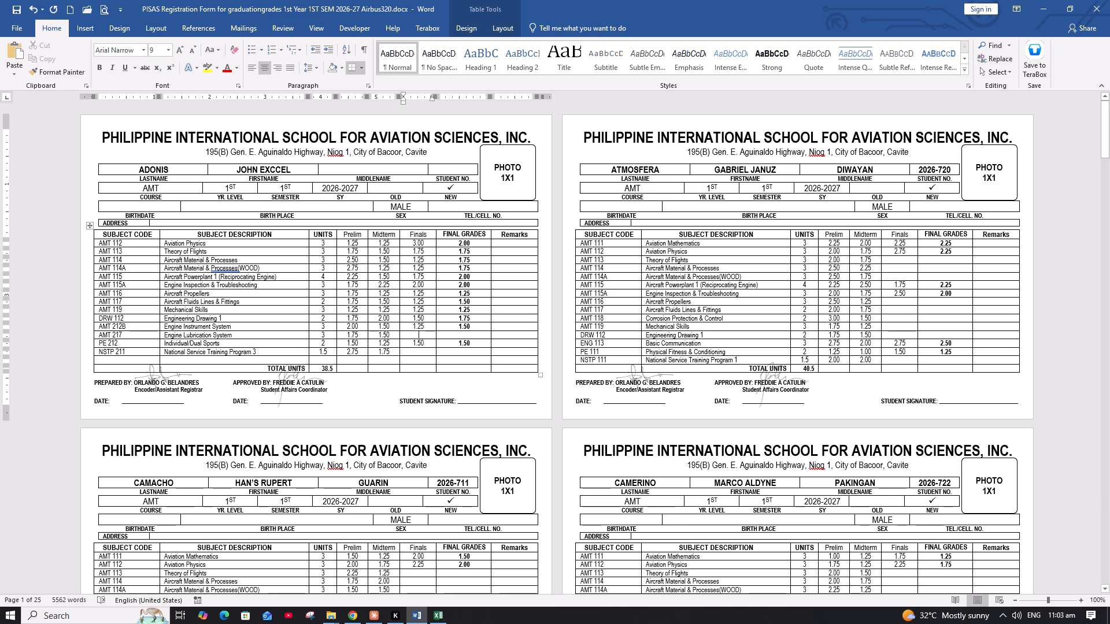
{"action": "left_click", "coordinate": [444, 621]}
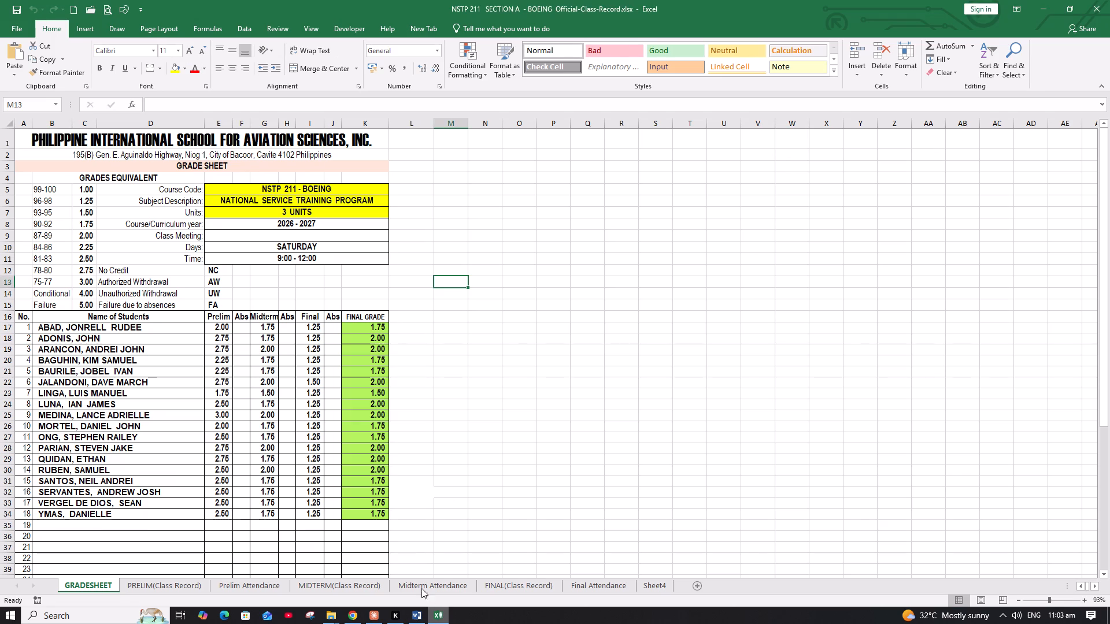
{"action": "left_click", "coordinate": [18, 35]}
{"action": "left_click", "coordinate": [31, 101]}
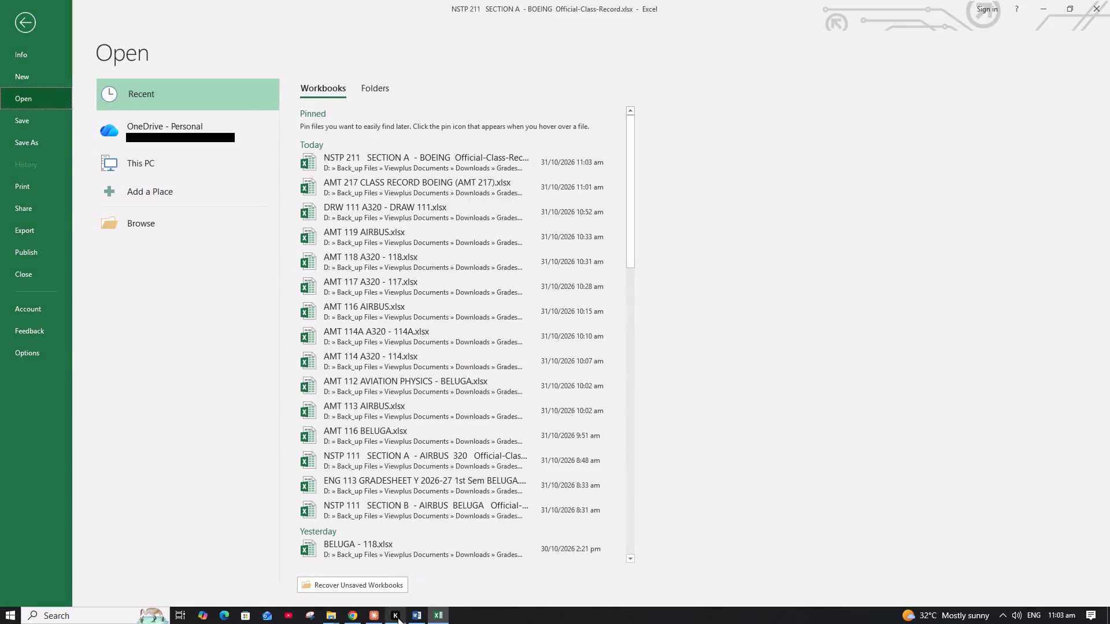
{"action": "left_click", "coordinate": [371, 185]}
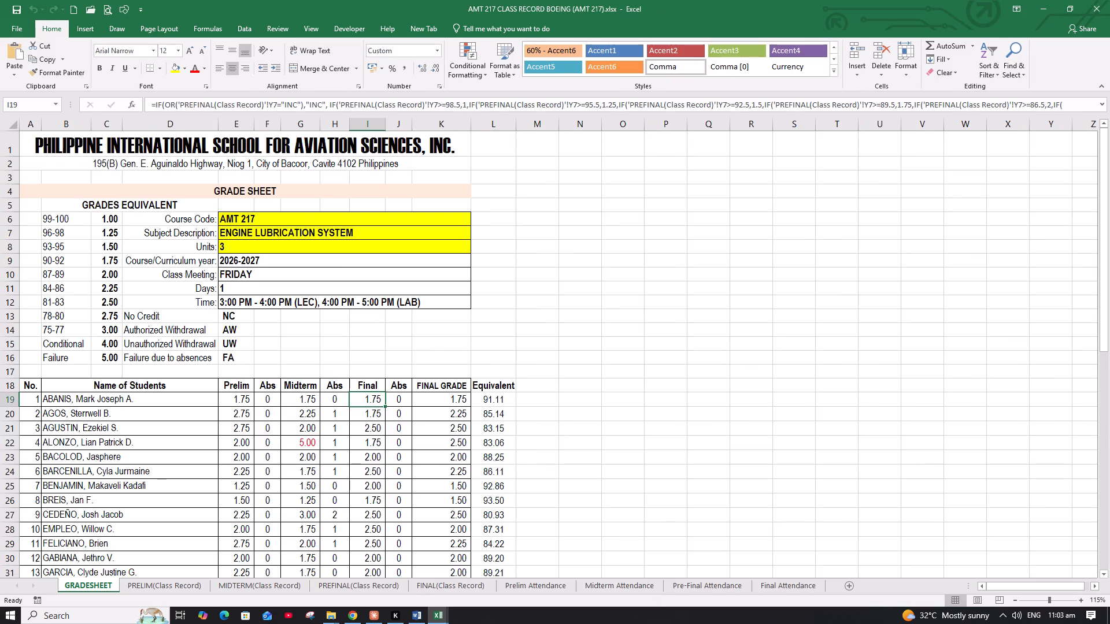
Compare the student lists on the AMT 217 PRELIM and MIDTERM class record sheets with the list on the GRADESHEET.
{"action": "left_click", "coordinate": [183, 585]}
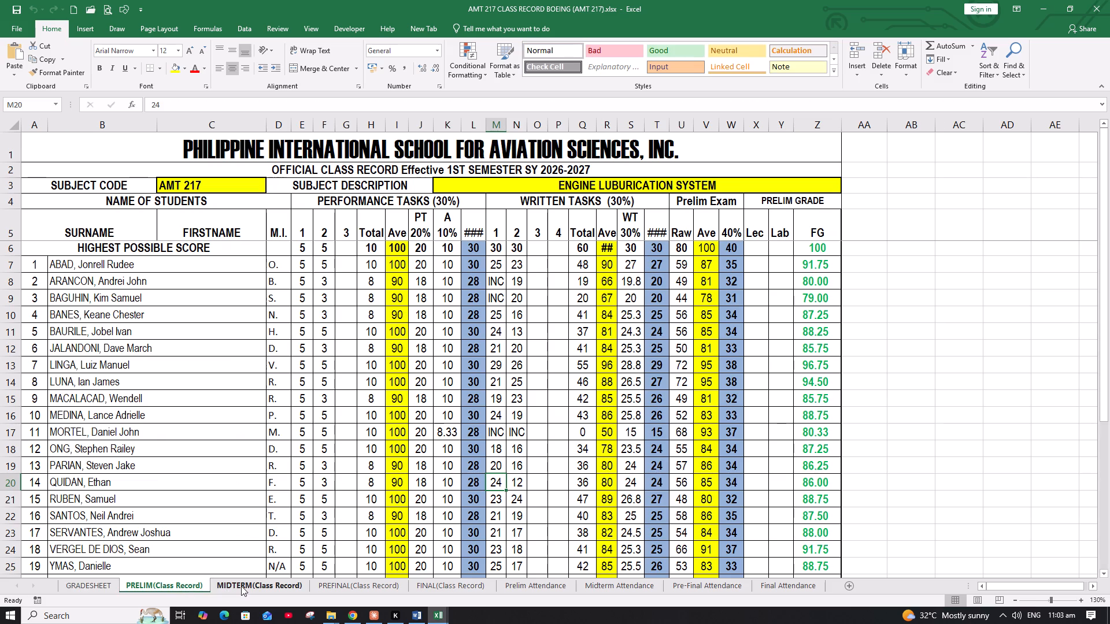
{"action": "left_click", "coordinate": [241, 586]}
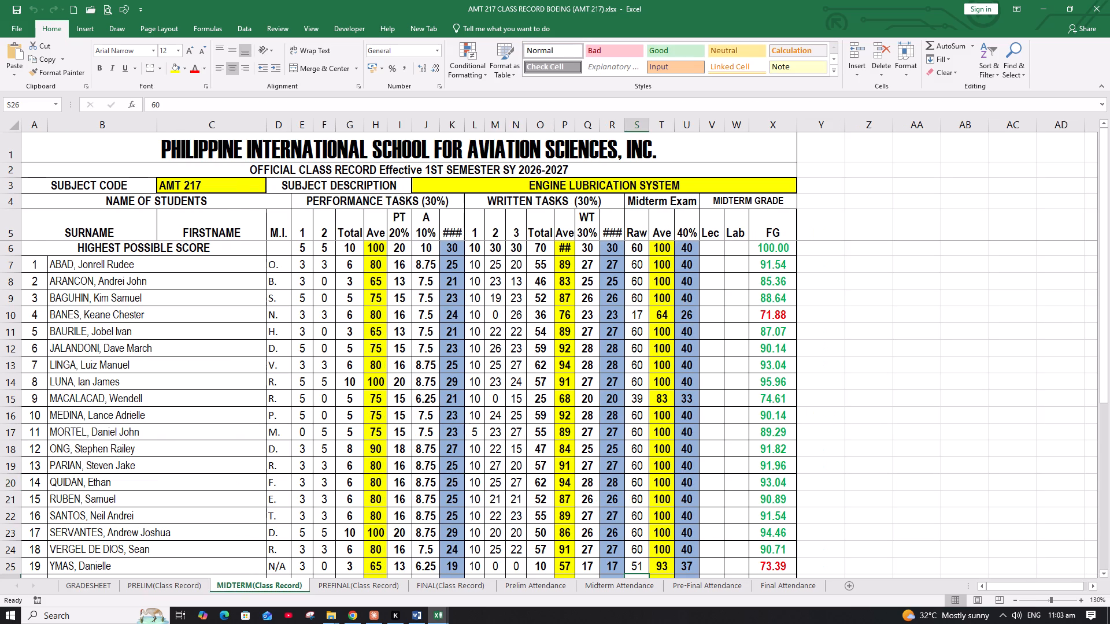
{"action": "scroll", "coordinate": [207, 466], "scroll_direction": "down", "scroll_amount": 2}
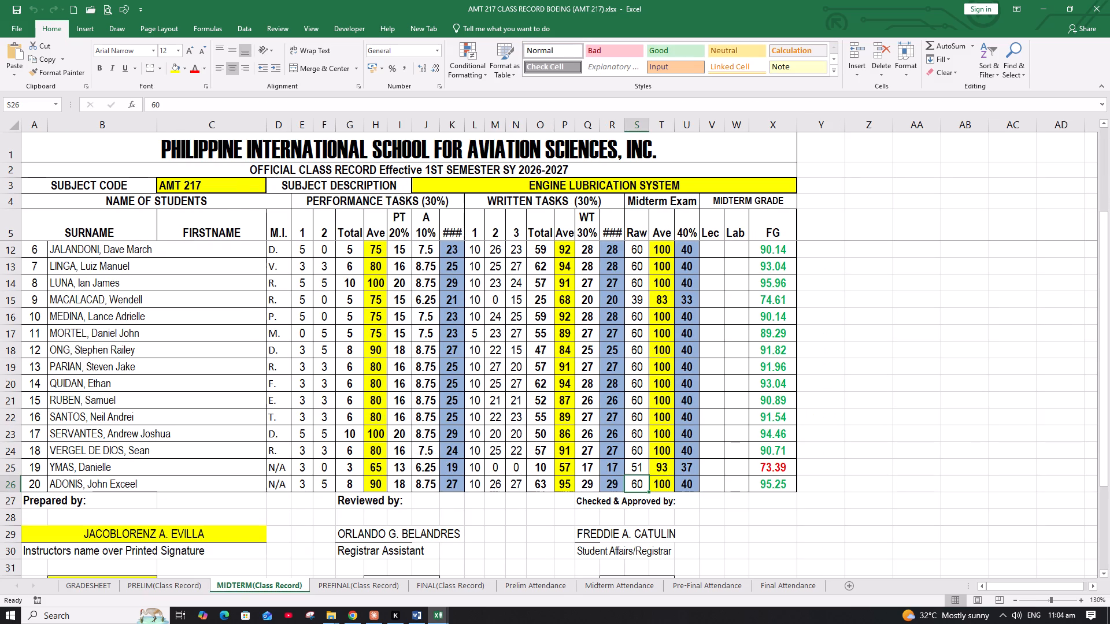
{"action": "left_click", "coordinate": [98, 584]}
{"action": "scroll", "coordinate": [129, 552], "scroll_direction": "down", "scroll_amount": 8}
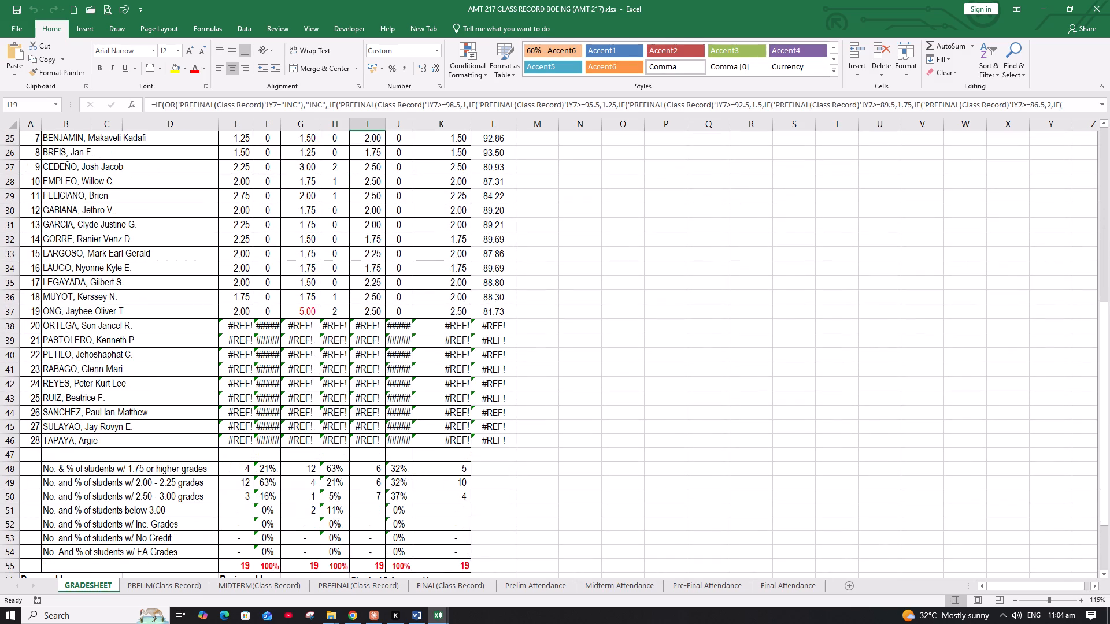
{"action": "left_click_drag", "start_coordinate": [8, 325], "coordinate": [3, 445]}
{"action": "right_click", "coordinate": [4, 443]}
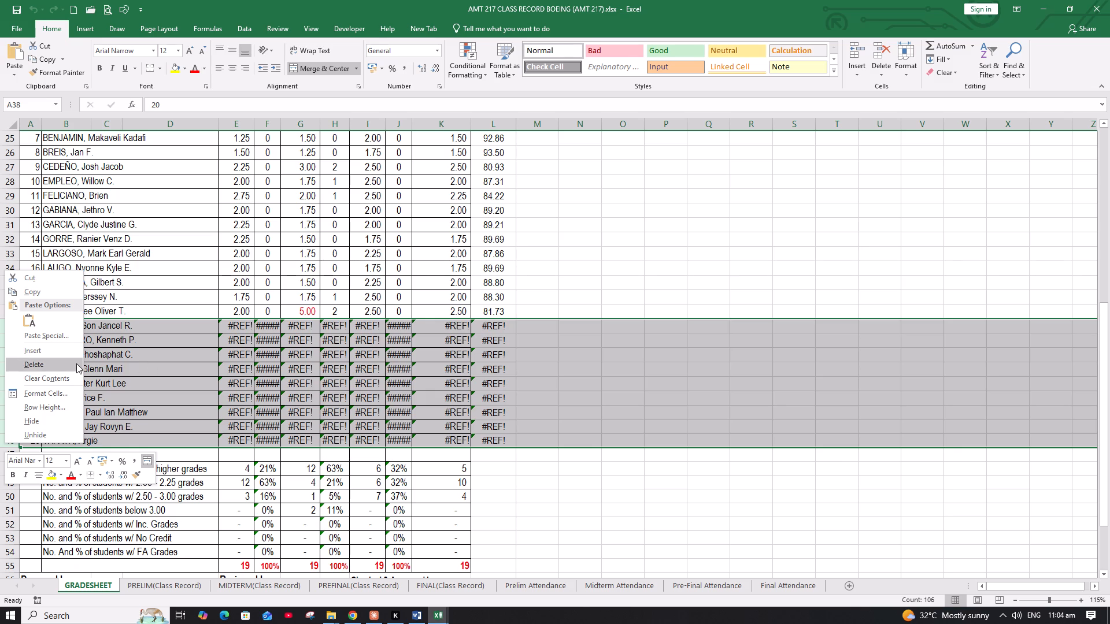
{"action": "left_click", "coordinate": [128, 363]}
Clear all student names, no. 1 to 28, from the Name of Students column on the AMT 217 GRADESHEET.
{"action": "left_click", "coordinate": [93, 327]}
{"action": "scroll", "coordinate": [95, 325], "scroll_direction": "up", "scroll_amount": 5}
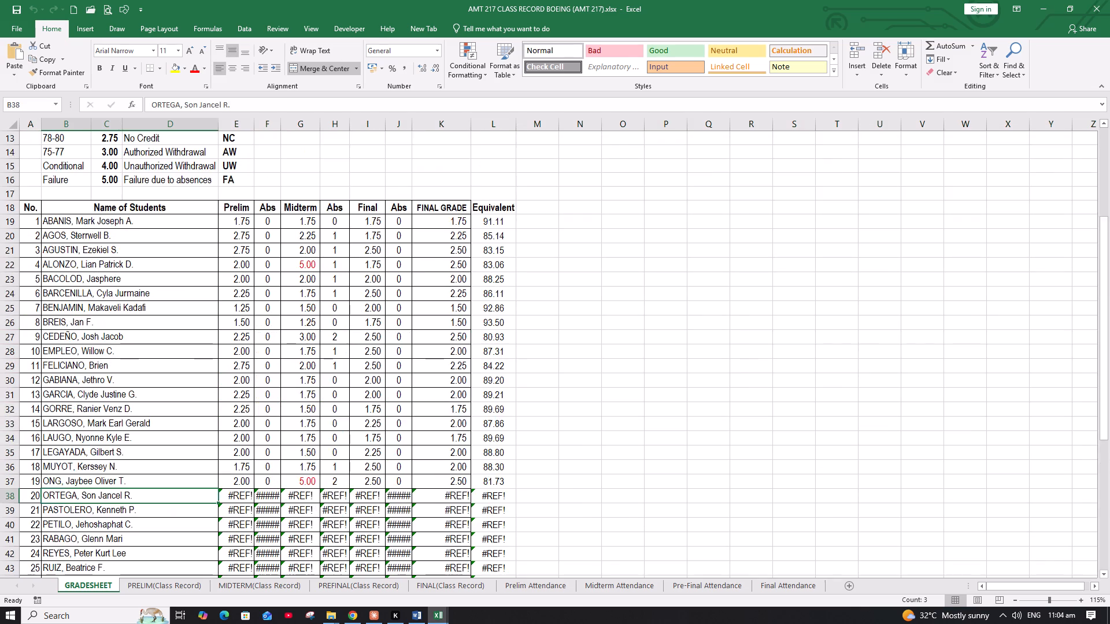
{"action": "left_click_drag", "start_coordinate": [91, 260], "coordinate": [94, 489]}
{"action": "scroll", "coordinate": [94, 489], "scroll_direction": "down", "scroll_amount": 4}
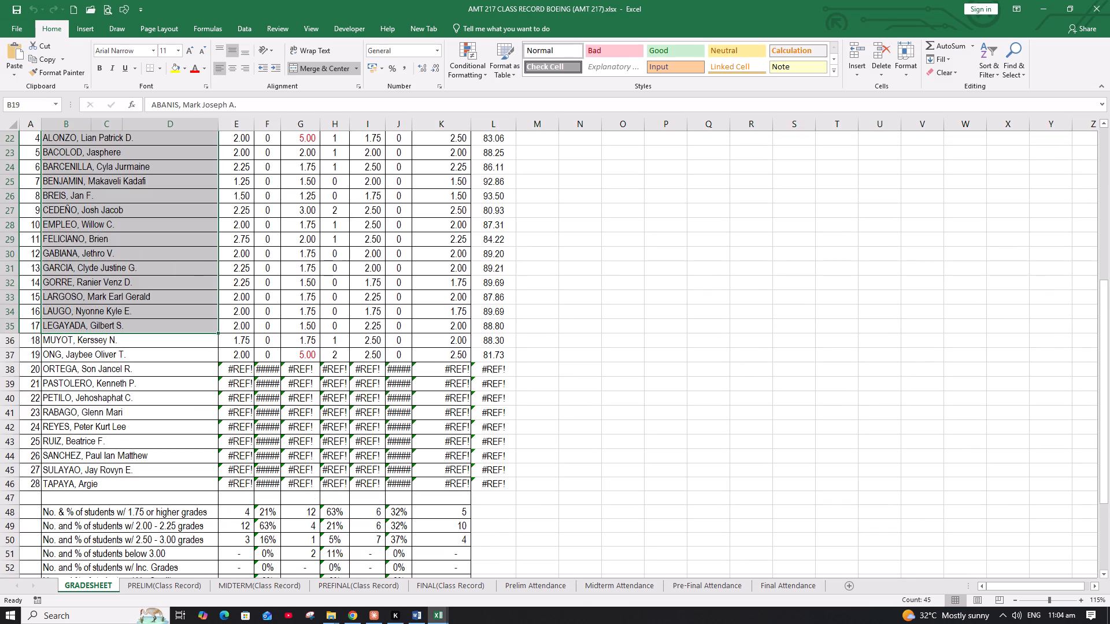
{"action": "left_click", "coordinate": [94, 489], "text": "shift"}
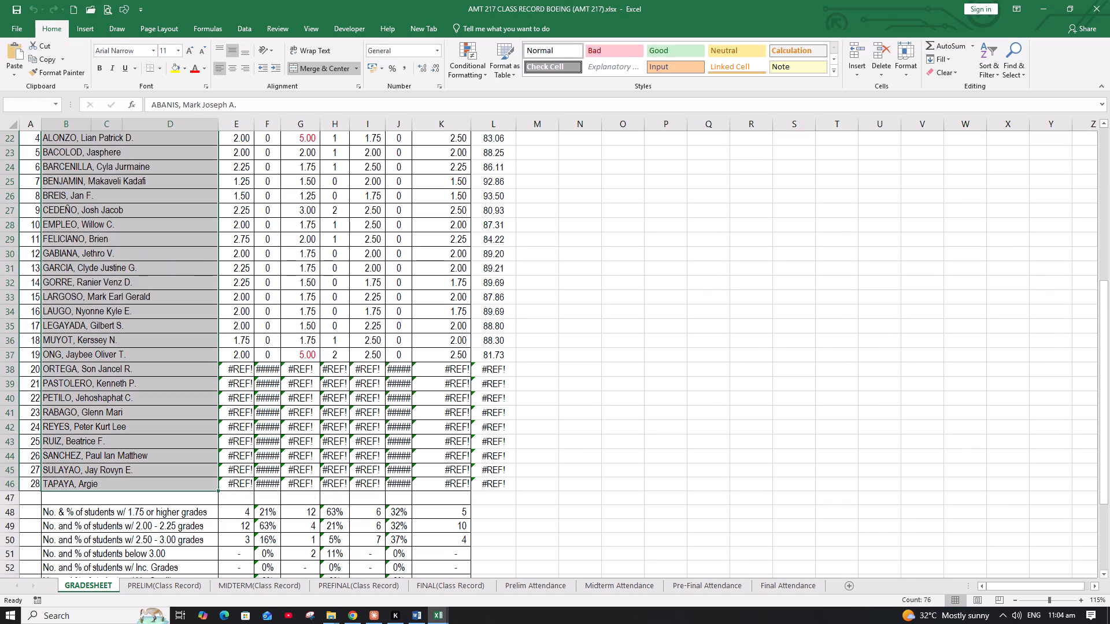
{"action": "key", "text": "Delete"}
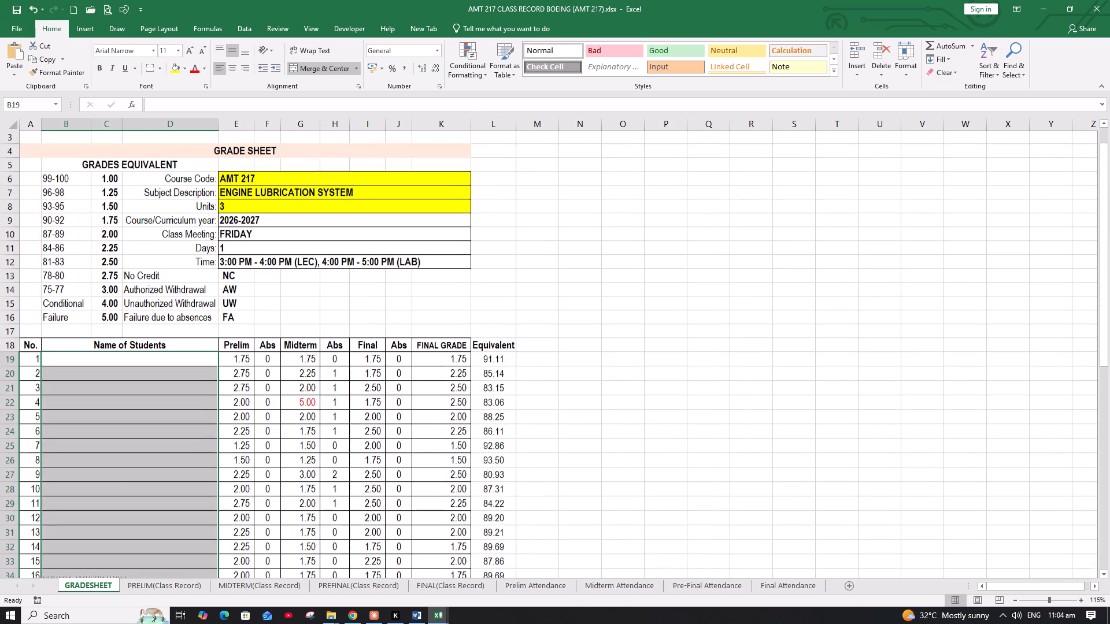
{"action": "left_click", "coordinate": [94, 489]}
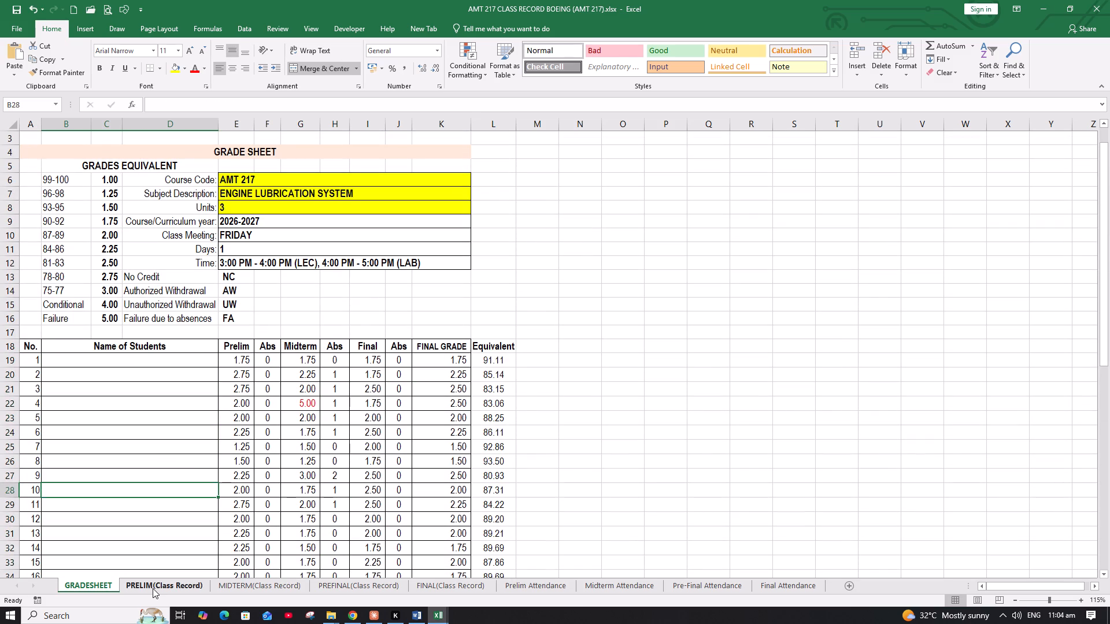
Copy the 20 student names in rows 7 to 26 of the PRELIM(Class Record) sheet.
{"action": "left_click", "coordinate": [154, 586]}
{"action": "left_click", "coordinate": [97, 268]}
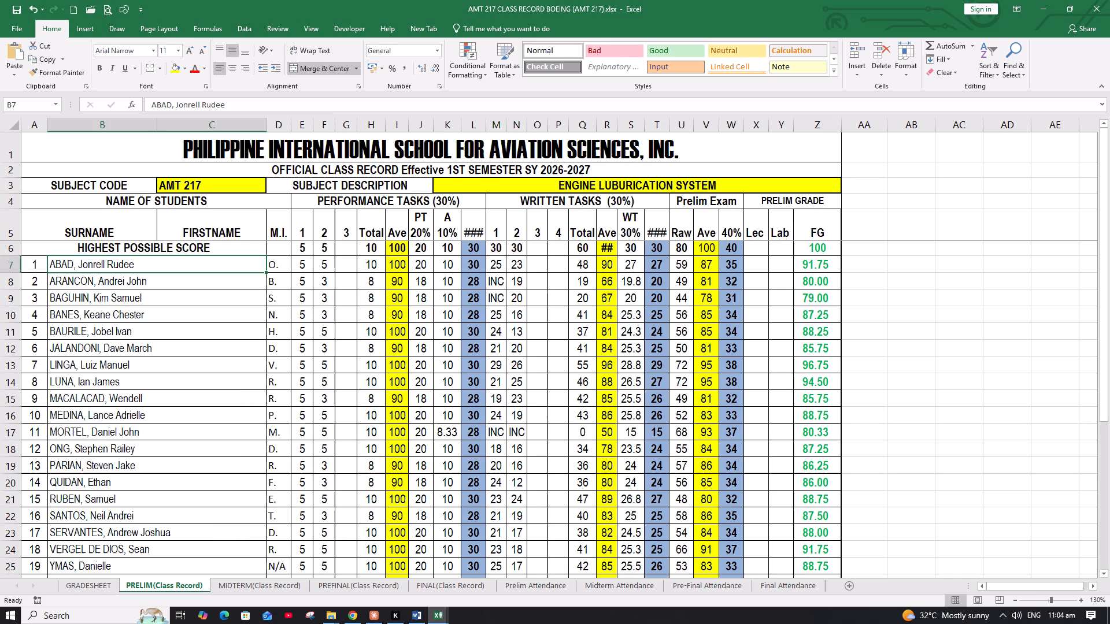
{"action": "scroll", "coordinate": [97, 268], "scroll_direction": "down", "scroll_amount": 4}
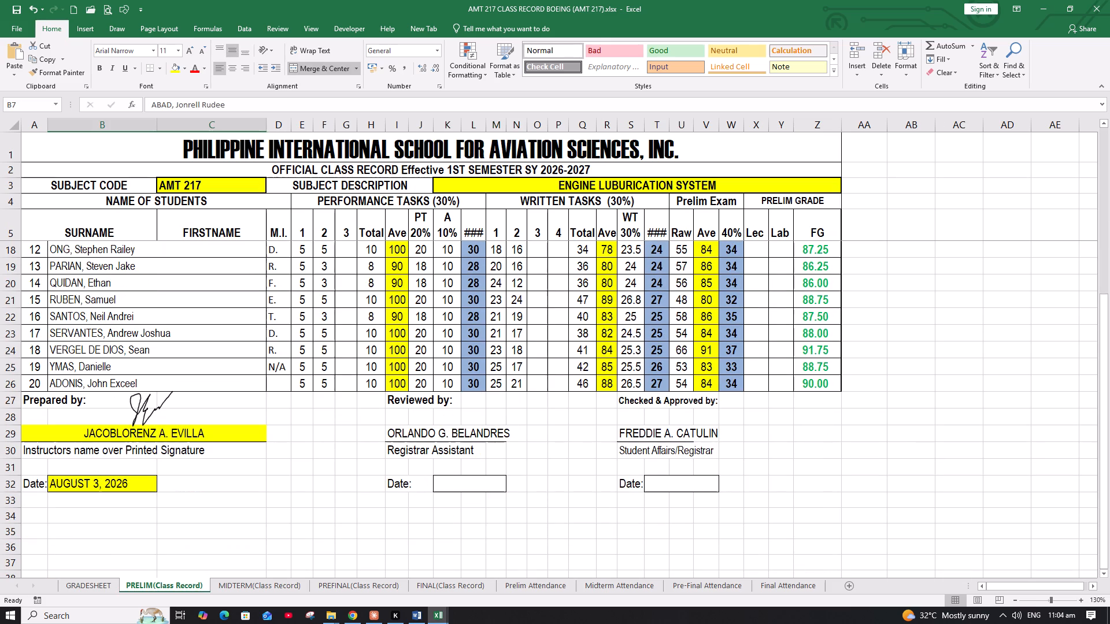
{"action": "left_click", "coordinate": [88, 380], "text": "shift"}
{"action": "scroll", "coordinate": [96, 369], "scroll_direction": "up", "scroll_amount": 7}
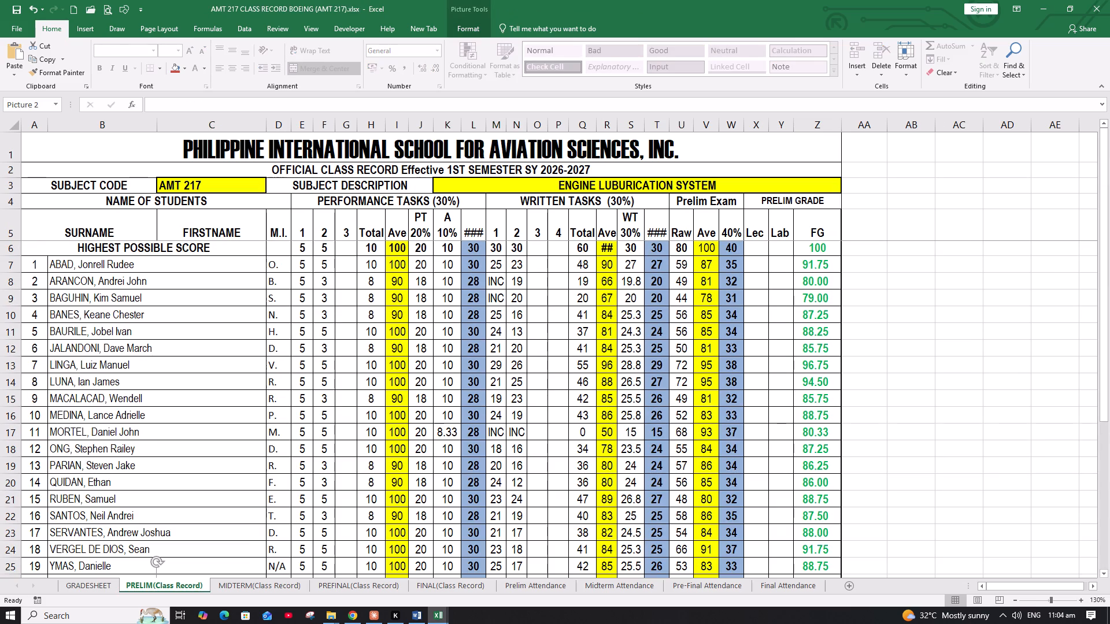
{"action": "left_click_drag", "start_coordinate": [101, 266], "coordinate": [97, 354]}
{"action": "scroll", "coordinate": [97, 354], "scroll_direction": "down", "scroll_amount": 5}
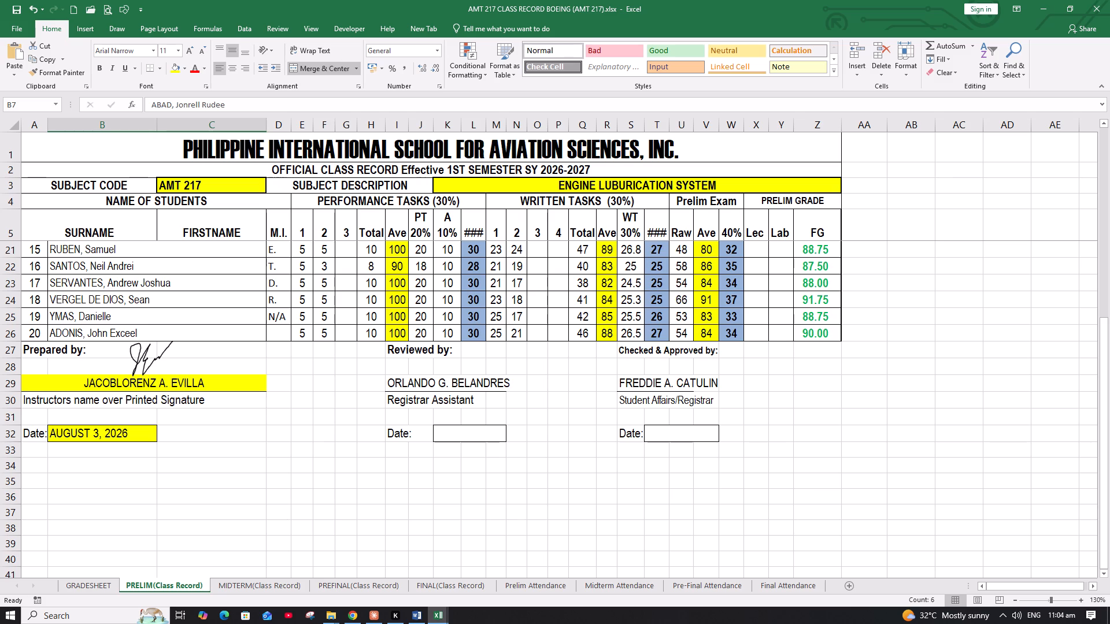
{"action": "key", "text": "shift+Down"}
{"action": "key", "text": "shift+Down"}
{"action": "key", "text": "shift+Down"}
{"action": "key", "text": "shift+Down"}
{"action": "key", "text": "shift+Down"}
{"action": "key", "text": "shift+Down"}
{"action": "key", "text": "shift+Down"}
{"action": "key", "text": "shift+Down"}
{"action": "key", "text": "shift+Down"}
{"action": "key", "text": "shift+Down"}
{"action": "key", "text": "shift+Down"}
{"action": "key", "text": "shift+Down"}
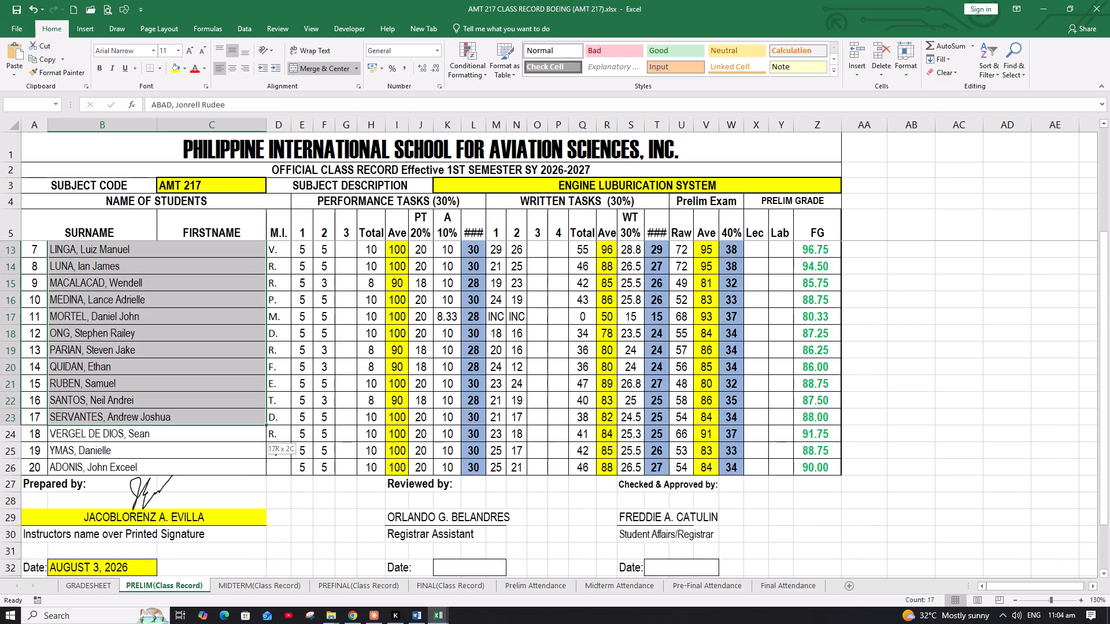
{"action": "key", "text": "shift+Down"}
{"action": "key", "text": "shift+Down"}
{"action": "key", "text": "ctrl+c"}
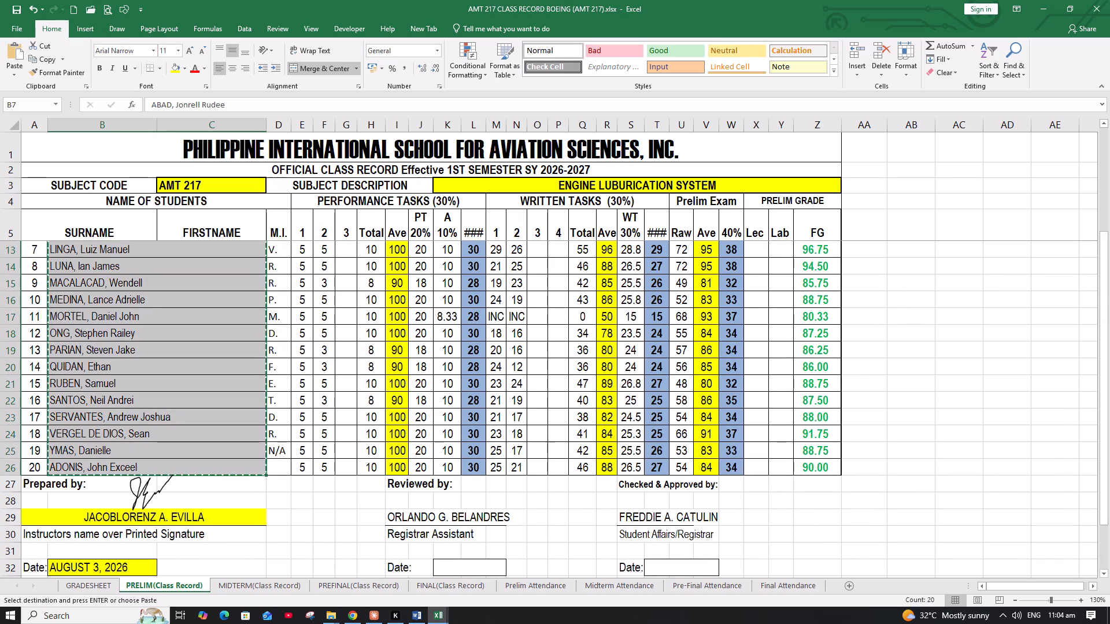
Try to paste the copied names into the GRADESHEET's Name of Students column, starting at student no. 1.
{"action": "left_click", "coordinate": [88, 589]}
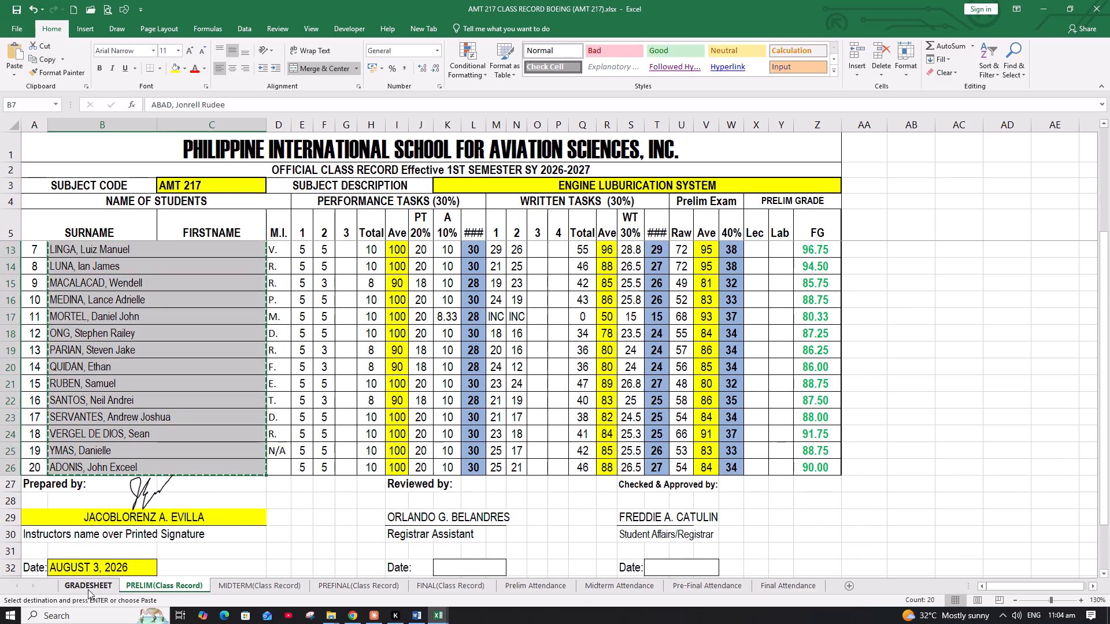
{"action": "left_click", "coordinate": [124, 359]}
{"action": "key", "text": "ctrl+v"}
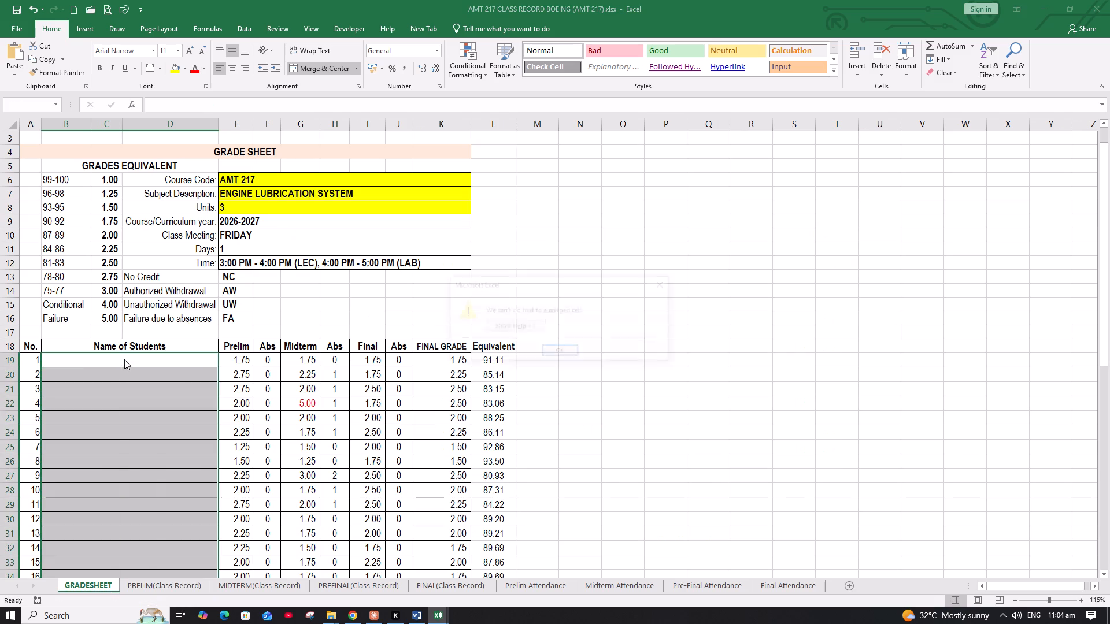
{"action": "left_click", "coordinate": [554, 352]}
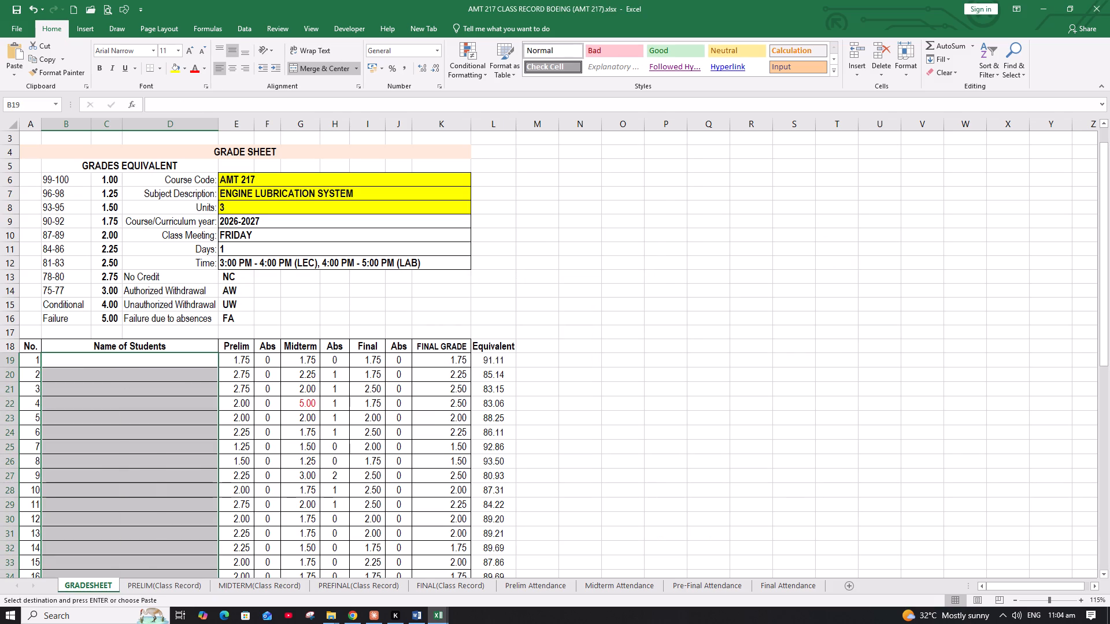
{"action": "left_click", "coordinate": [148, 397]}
Check the student lists on the MIDTERM, PREFINAL, FINAL and PRELIM class record sheets against the GRADESHEET's name column.
{"action": "left_click", "coordinate": [249, 586]}
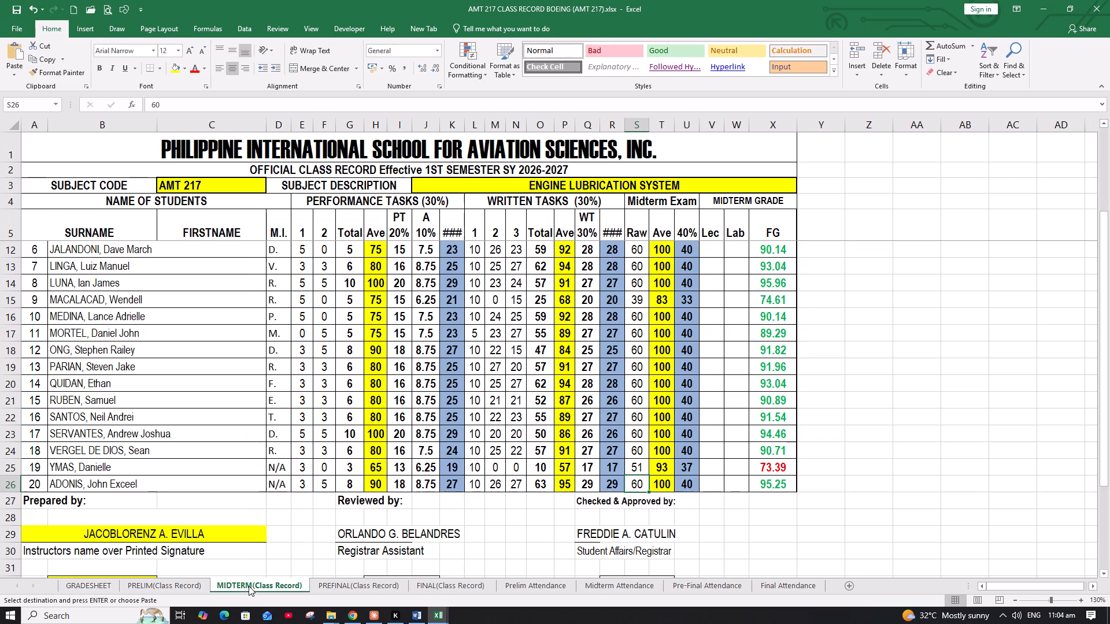
{"action": "left_click", "coordinate": [346, 586]}
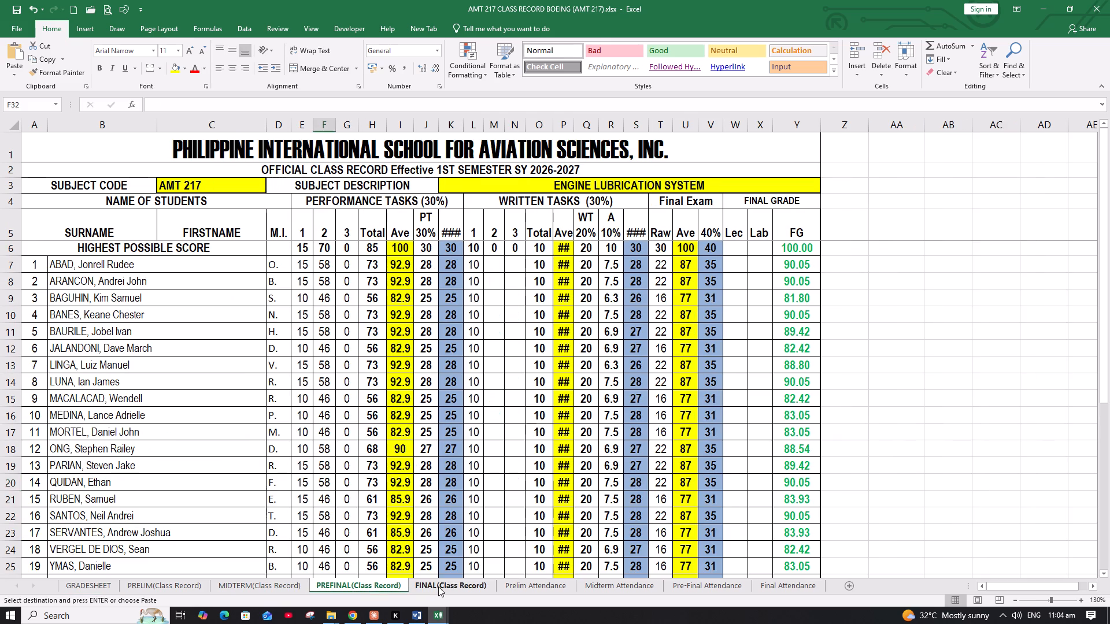
{"action": "left_click", "coordinate": [438, 586]}
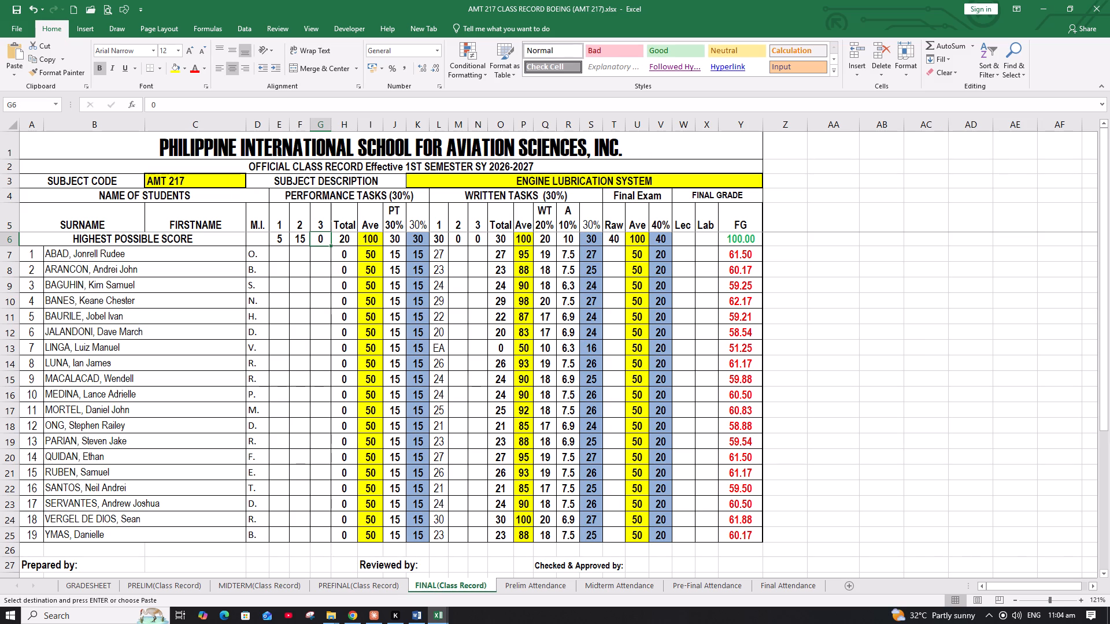
{"action": "left_click", "coordinate": [385, 586]}
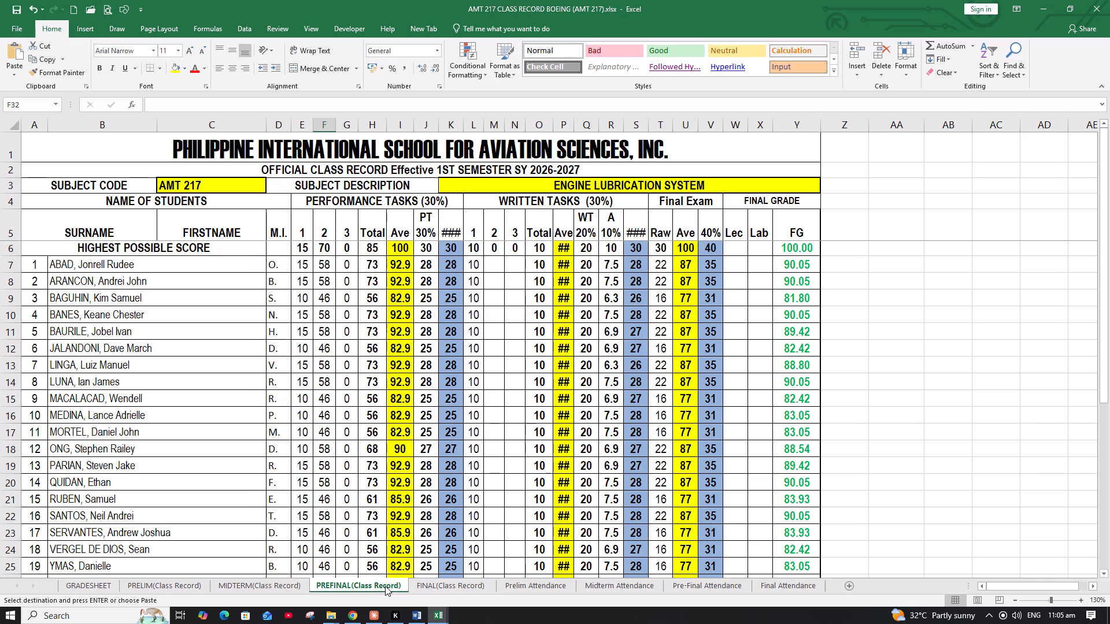
{"action": "left_click", "coordinate": [152, 586]}
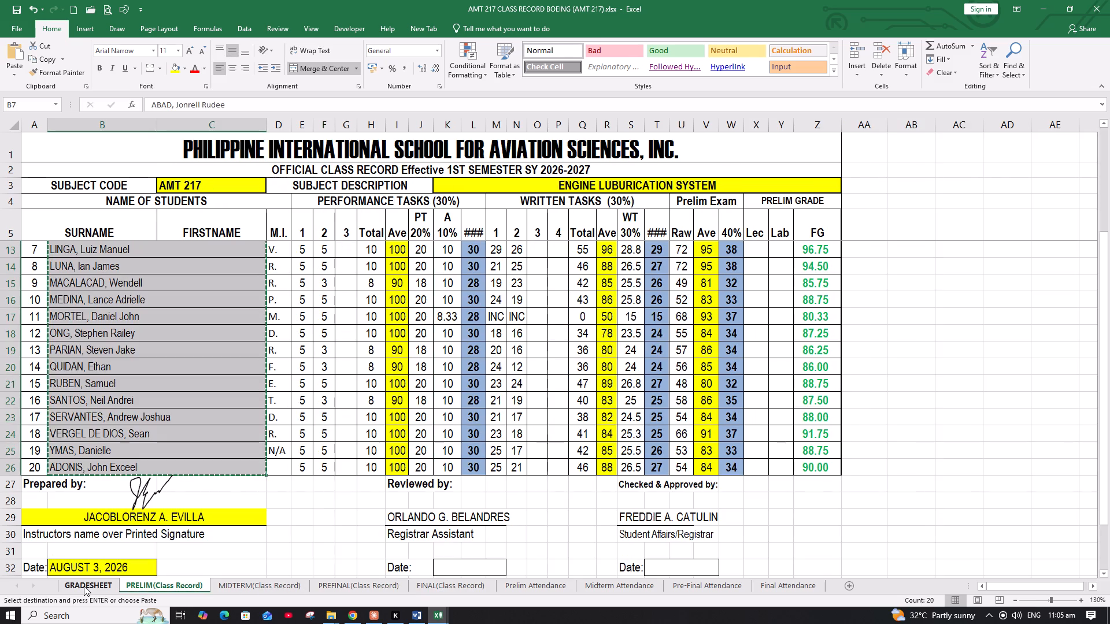
{"action": "left_click", "coordinate": [84, 586]}
{"action": "left_click", "coordinate": [165, 539]}
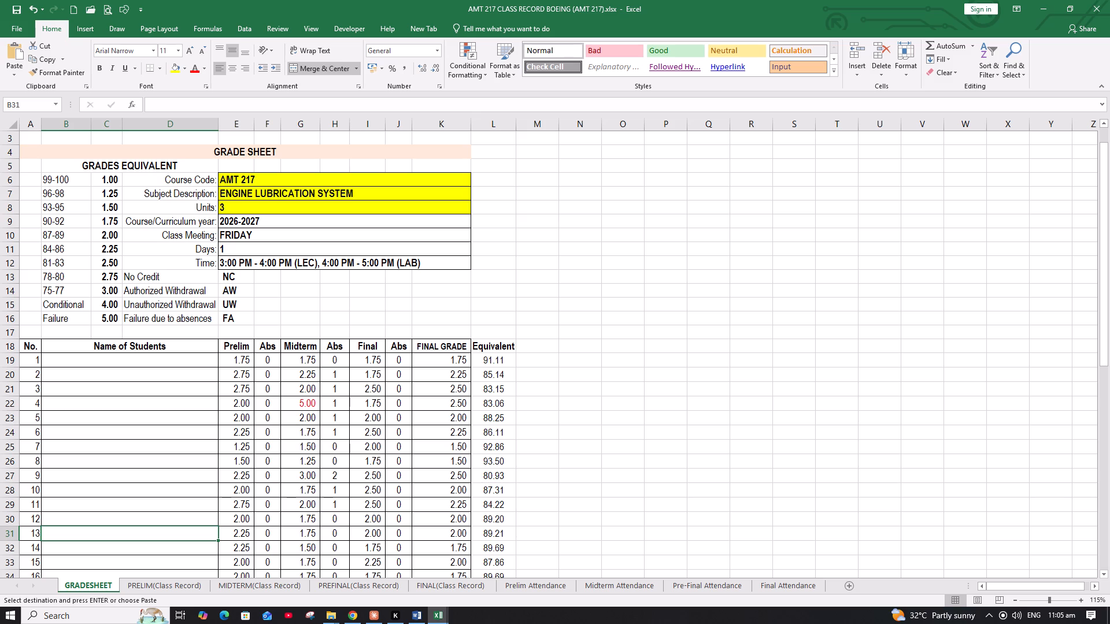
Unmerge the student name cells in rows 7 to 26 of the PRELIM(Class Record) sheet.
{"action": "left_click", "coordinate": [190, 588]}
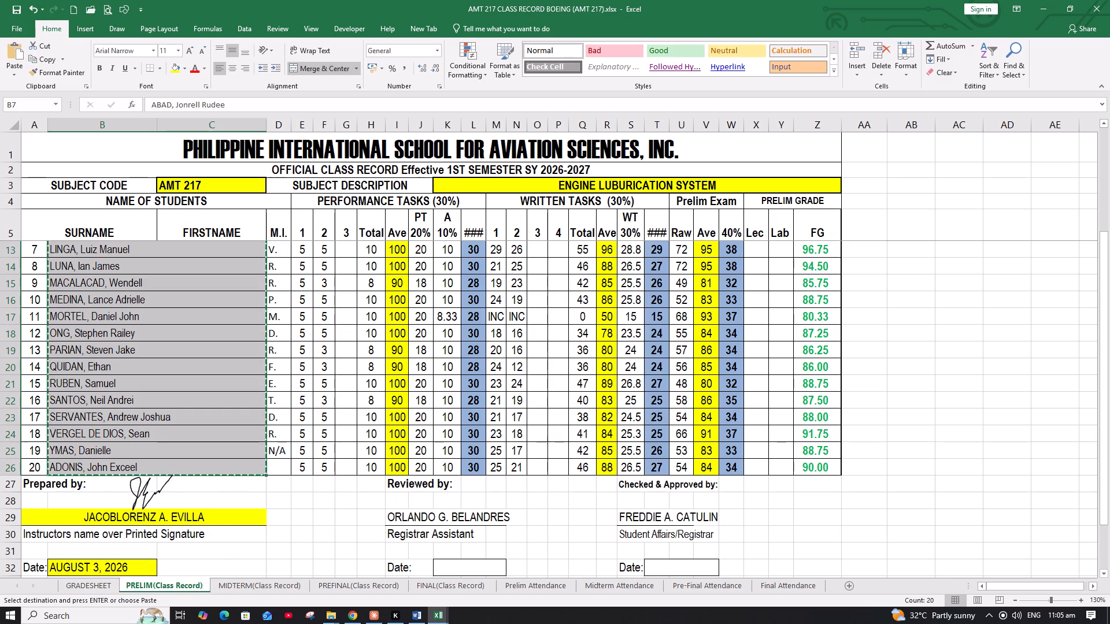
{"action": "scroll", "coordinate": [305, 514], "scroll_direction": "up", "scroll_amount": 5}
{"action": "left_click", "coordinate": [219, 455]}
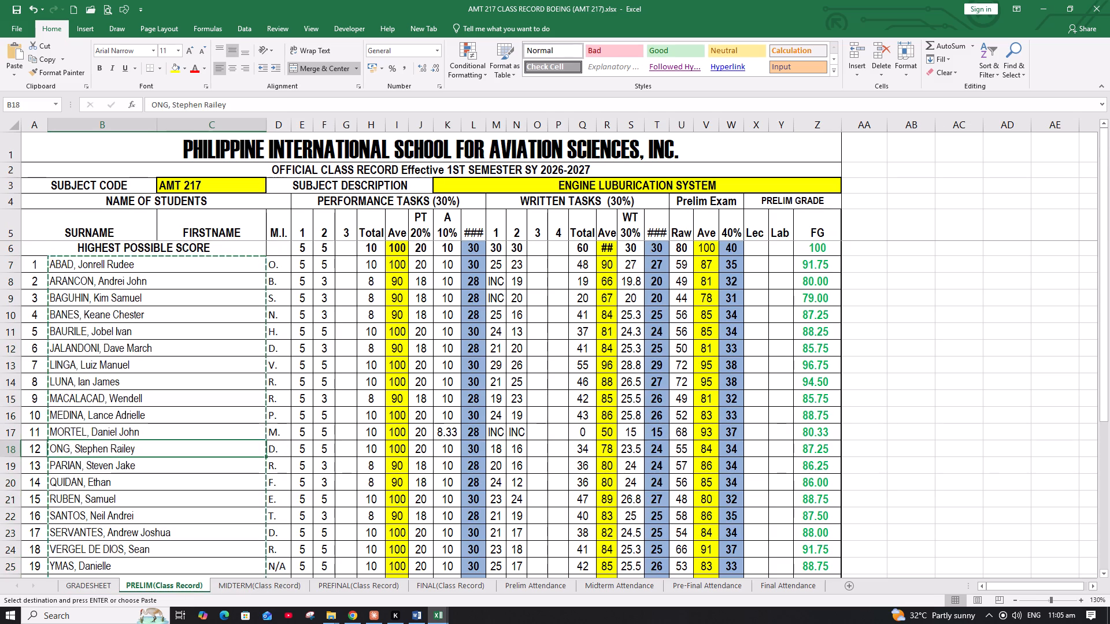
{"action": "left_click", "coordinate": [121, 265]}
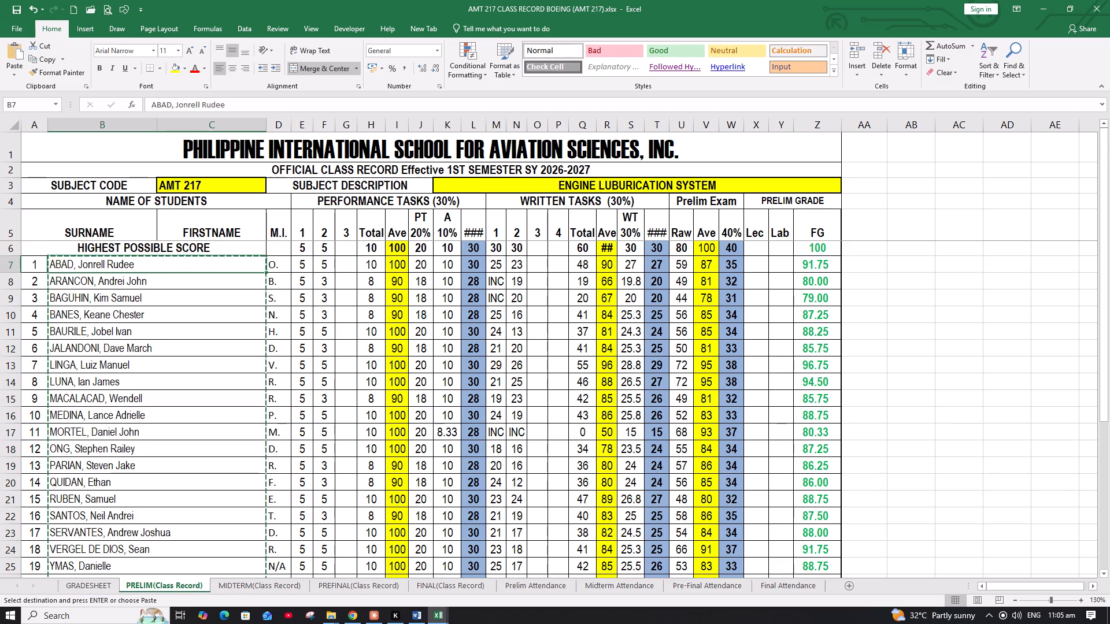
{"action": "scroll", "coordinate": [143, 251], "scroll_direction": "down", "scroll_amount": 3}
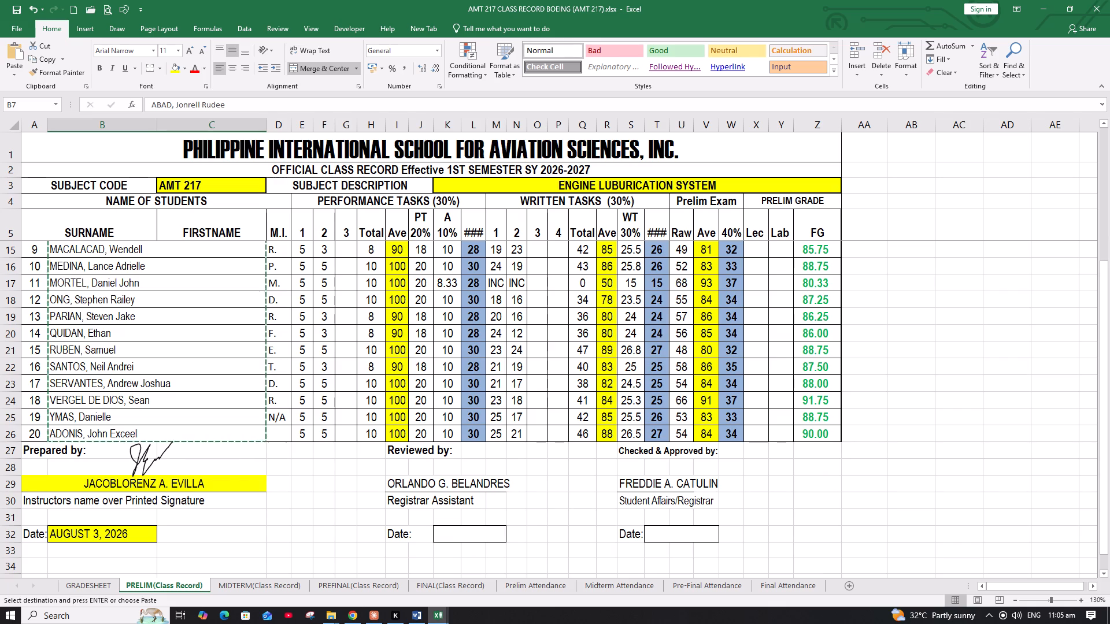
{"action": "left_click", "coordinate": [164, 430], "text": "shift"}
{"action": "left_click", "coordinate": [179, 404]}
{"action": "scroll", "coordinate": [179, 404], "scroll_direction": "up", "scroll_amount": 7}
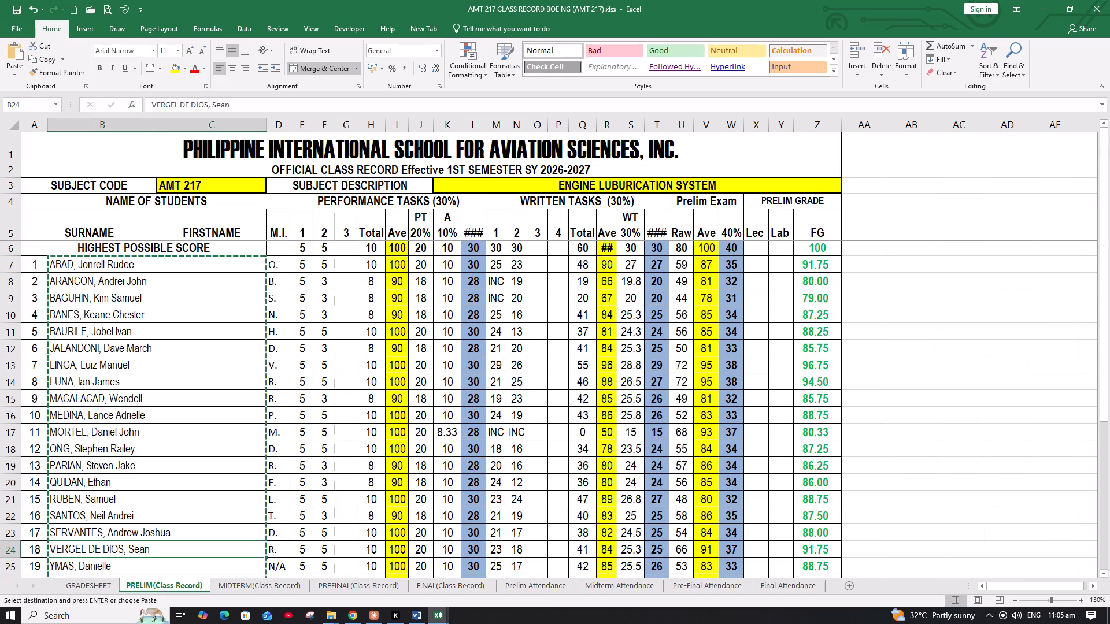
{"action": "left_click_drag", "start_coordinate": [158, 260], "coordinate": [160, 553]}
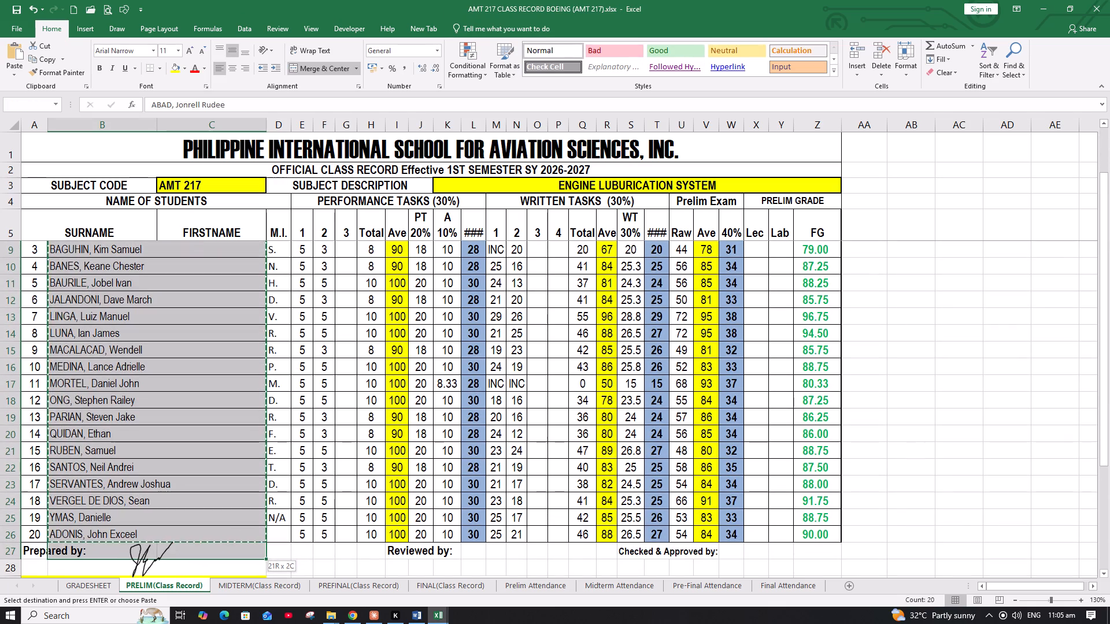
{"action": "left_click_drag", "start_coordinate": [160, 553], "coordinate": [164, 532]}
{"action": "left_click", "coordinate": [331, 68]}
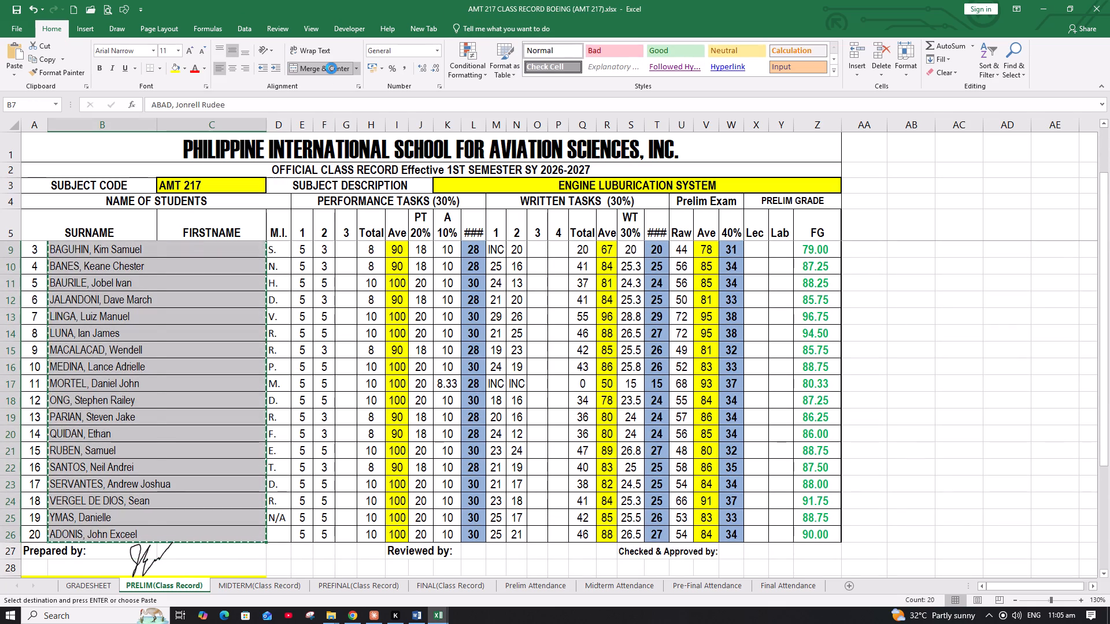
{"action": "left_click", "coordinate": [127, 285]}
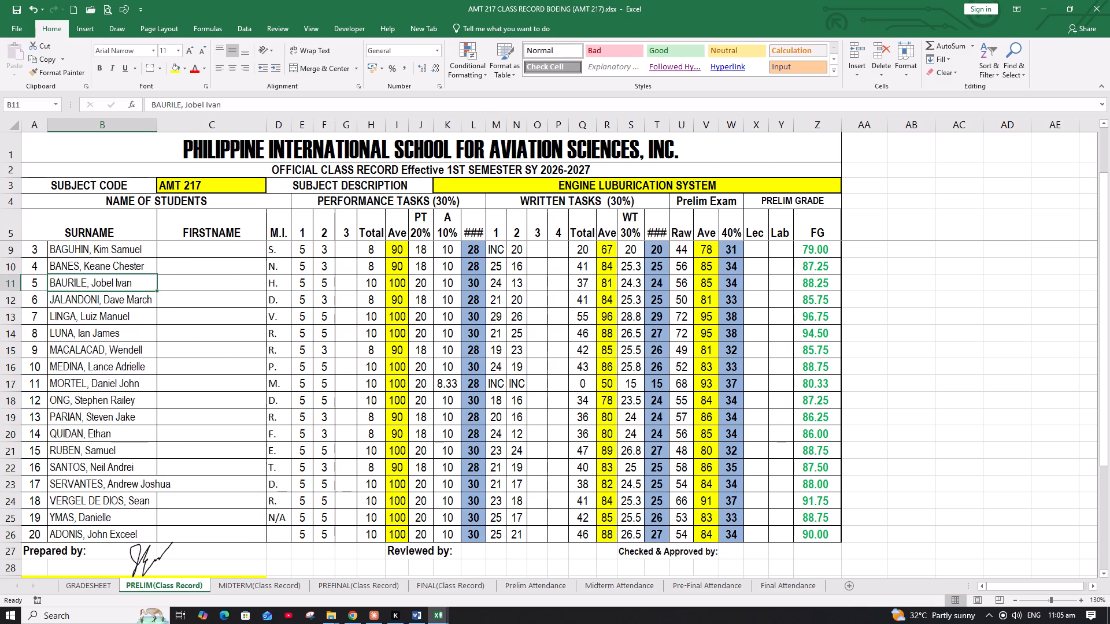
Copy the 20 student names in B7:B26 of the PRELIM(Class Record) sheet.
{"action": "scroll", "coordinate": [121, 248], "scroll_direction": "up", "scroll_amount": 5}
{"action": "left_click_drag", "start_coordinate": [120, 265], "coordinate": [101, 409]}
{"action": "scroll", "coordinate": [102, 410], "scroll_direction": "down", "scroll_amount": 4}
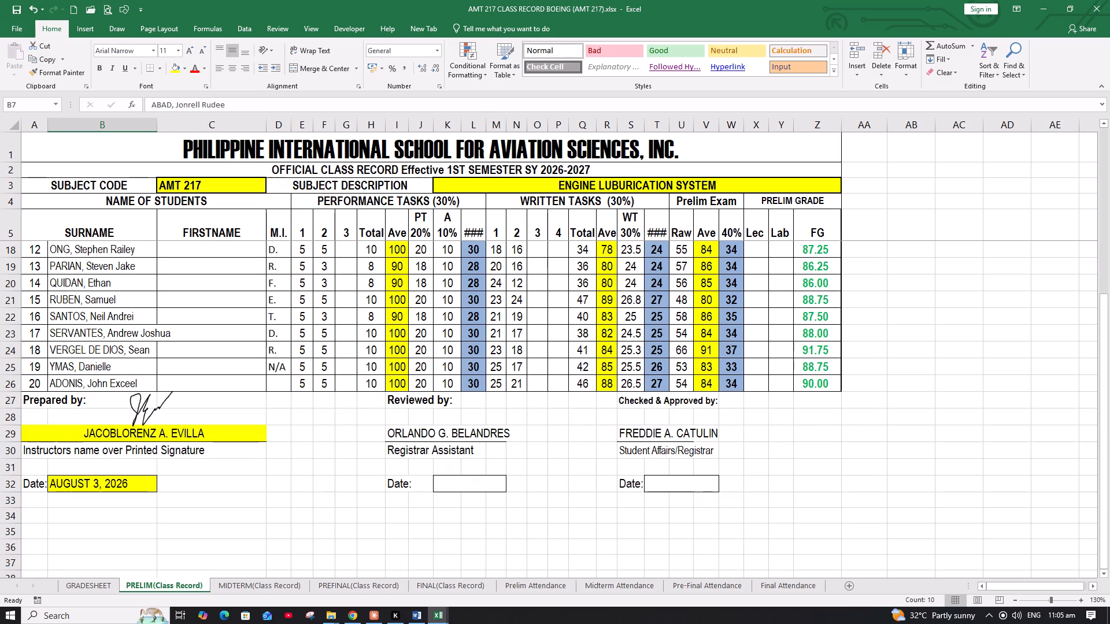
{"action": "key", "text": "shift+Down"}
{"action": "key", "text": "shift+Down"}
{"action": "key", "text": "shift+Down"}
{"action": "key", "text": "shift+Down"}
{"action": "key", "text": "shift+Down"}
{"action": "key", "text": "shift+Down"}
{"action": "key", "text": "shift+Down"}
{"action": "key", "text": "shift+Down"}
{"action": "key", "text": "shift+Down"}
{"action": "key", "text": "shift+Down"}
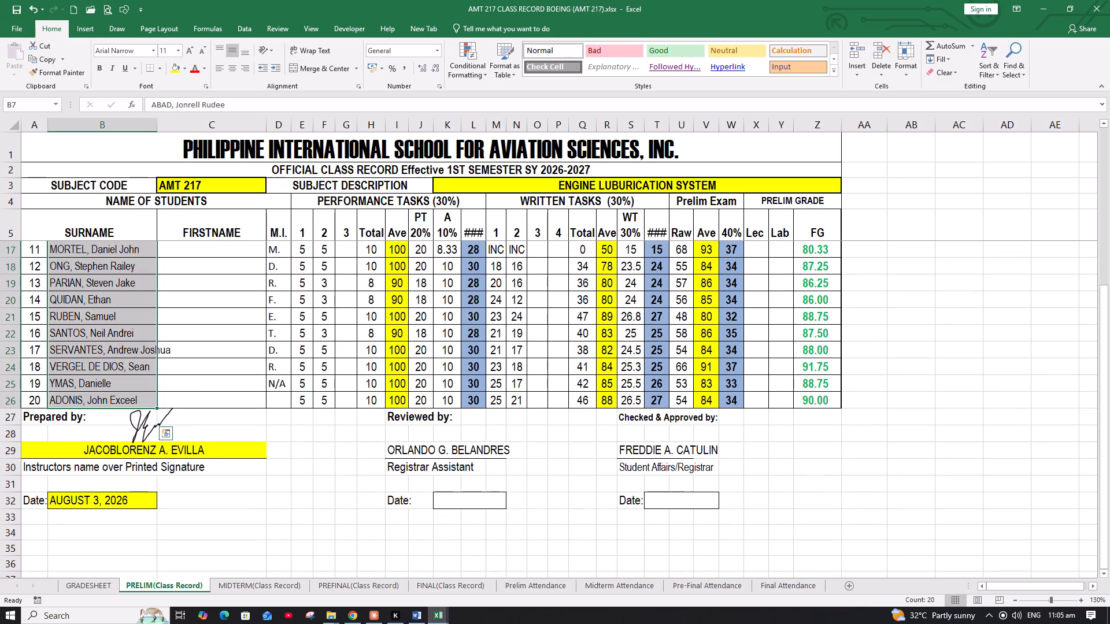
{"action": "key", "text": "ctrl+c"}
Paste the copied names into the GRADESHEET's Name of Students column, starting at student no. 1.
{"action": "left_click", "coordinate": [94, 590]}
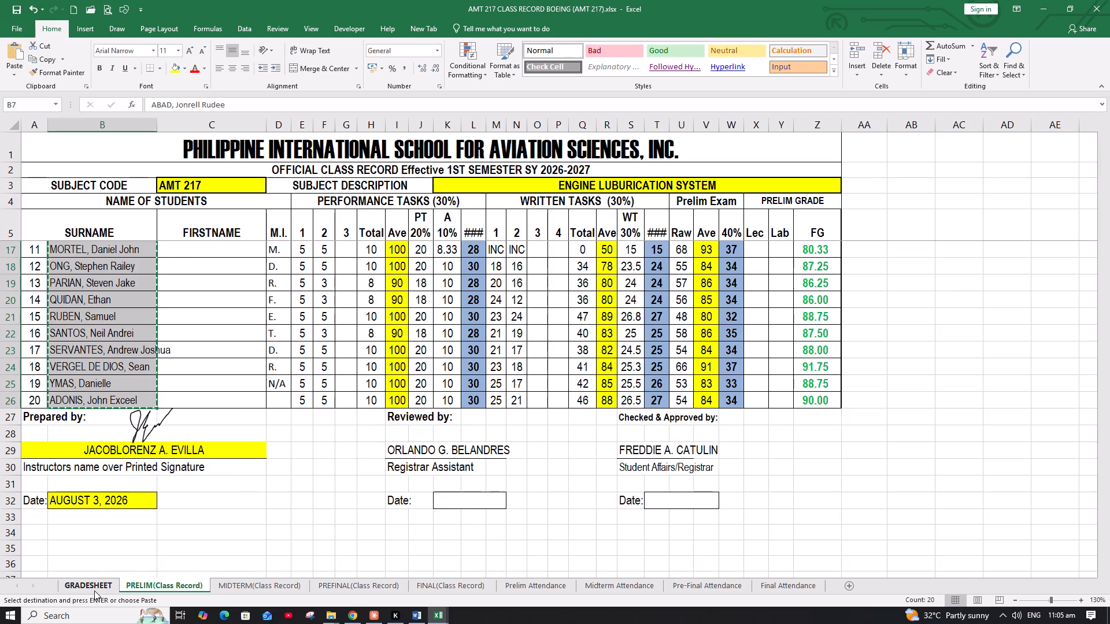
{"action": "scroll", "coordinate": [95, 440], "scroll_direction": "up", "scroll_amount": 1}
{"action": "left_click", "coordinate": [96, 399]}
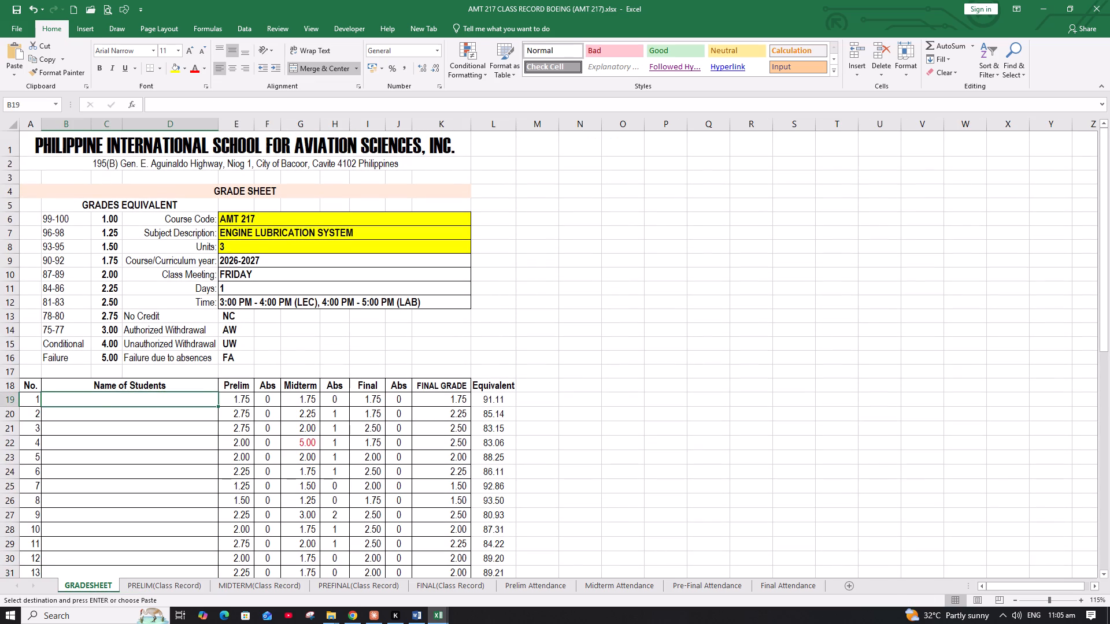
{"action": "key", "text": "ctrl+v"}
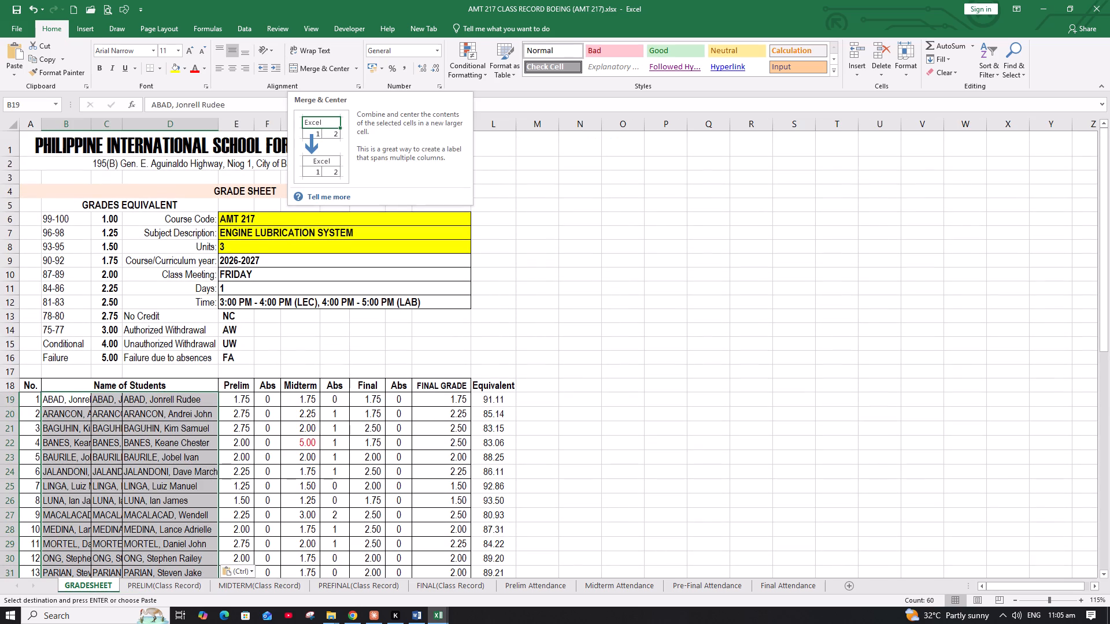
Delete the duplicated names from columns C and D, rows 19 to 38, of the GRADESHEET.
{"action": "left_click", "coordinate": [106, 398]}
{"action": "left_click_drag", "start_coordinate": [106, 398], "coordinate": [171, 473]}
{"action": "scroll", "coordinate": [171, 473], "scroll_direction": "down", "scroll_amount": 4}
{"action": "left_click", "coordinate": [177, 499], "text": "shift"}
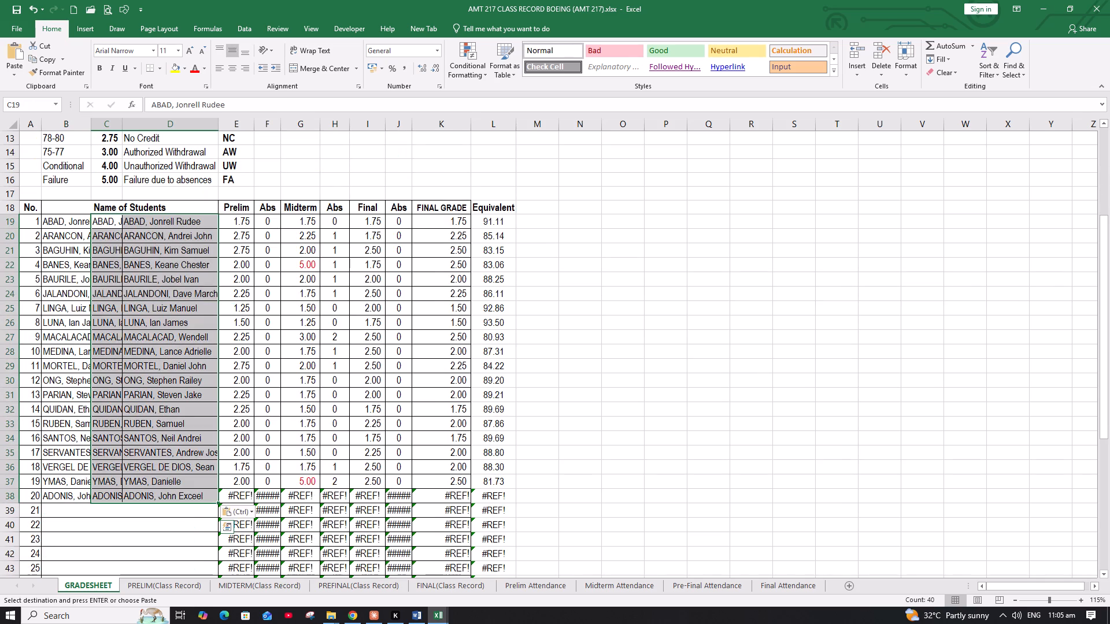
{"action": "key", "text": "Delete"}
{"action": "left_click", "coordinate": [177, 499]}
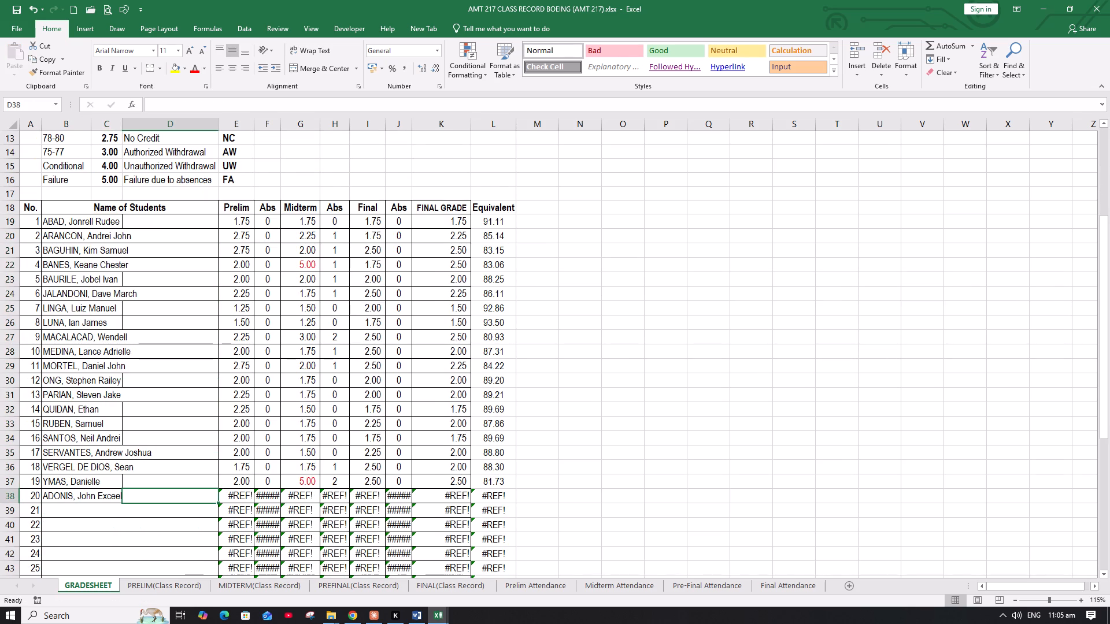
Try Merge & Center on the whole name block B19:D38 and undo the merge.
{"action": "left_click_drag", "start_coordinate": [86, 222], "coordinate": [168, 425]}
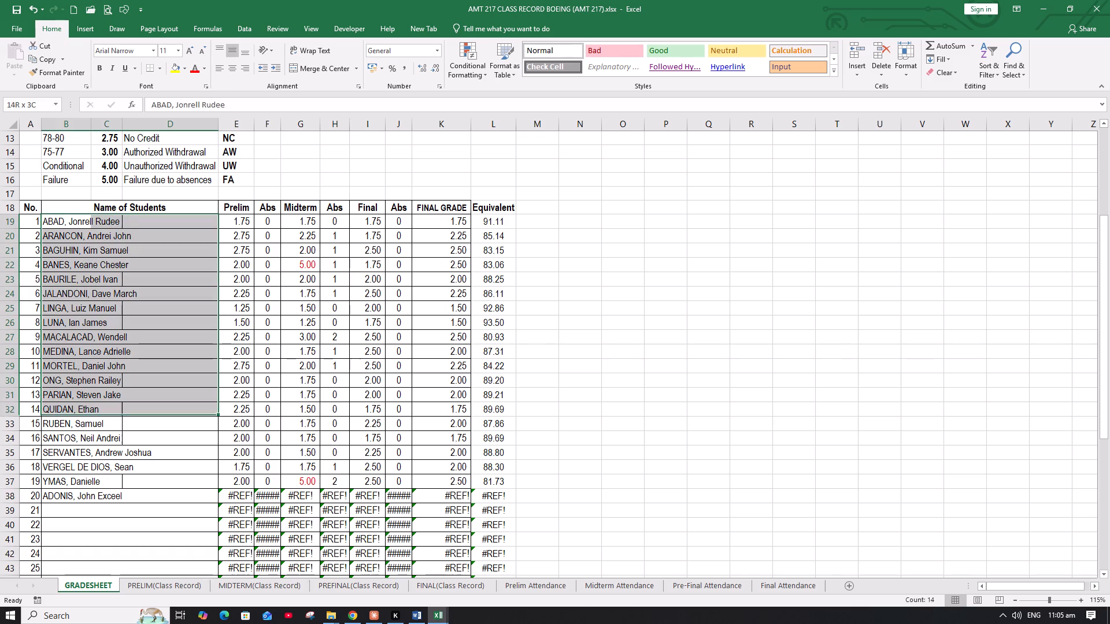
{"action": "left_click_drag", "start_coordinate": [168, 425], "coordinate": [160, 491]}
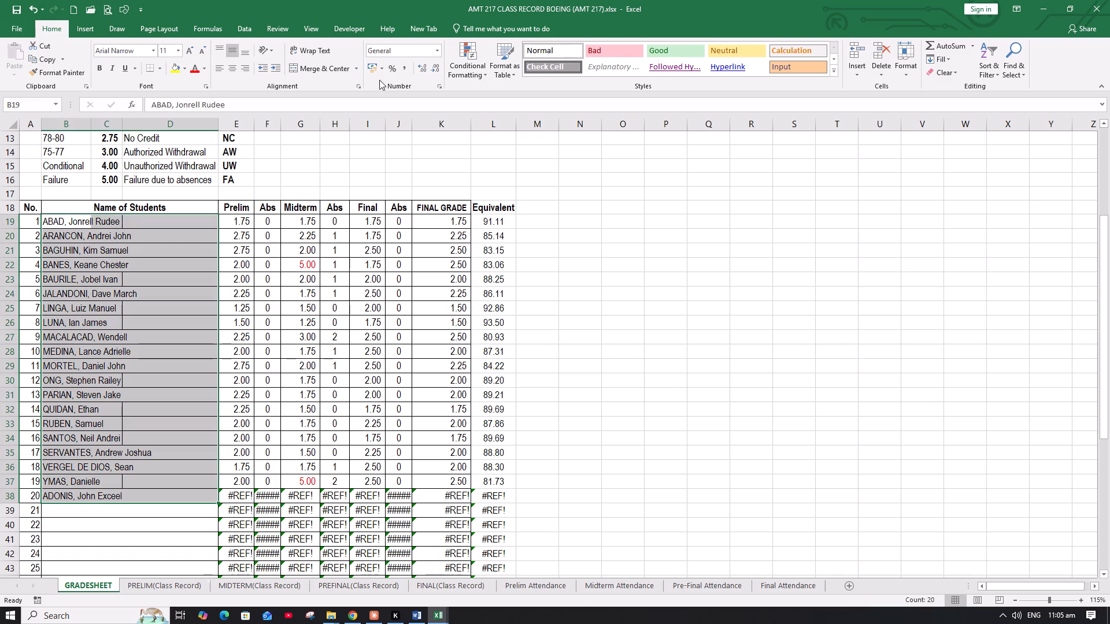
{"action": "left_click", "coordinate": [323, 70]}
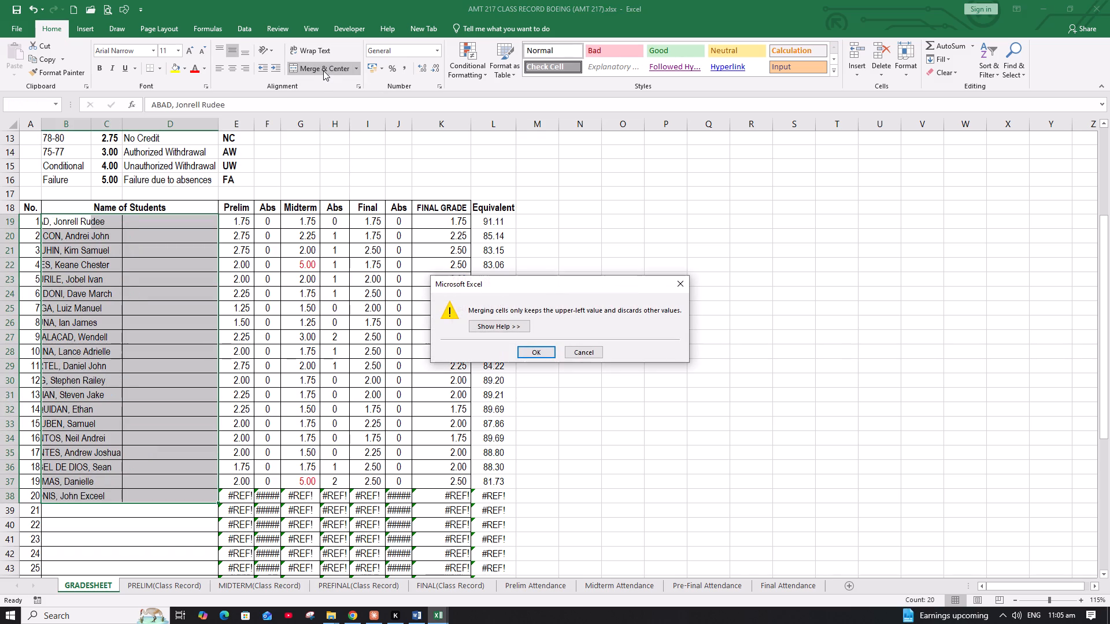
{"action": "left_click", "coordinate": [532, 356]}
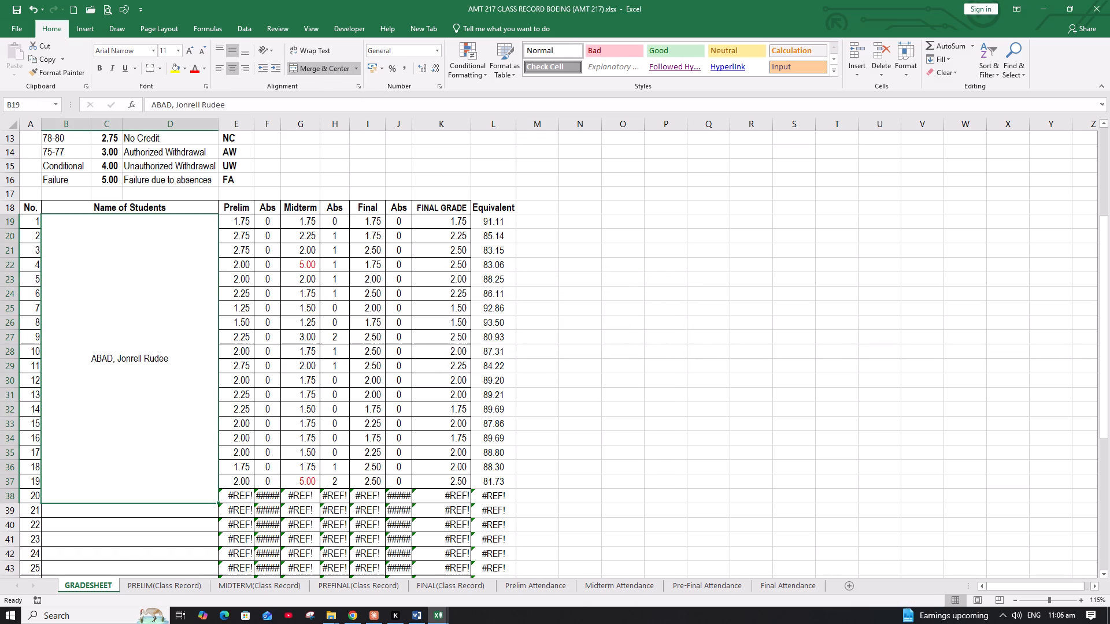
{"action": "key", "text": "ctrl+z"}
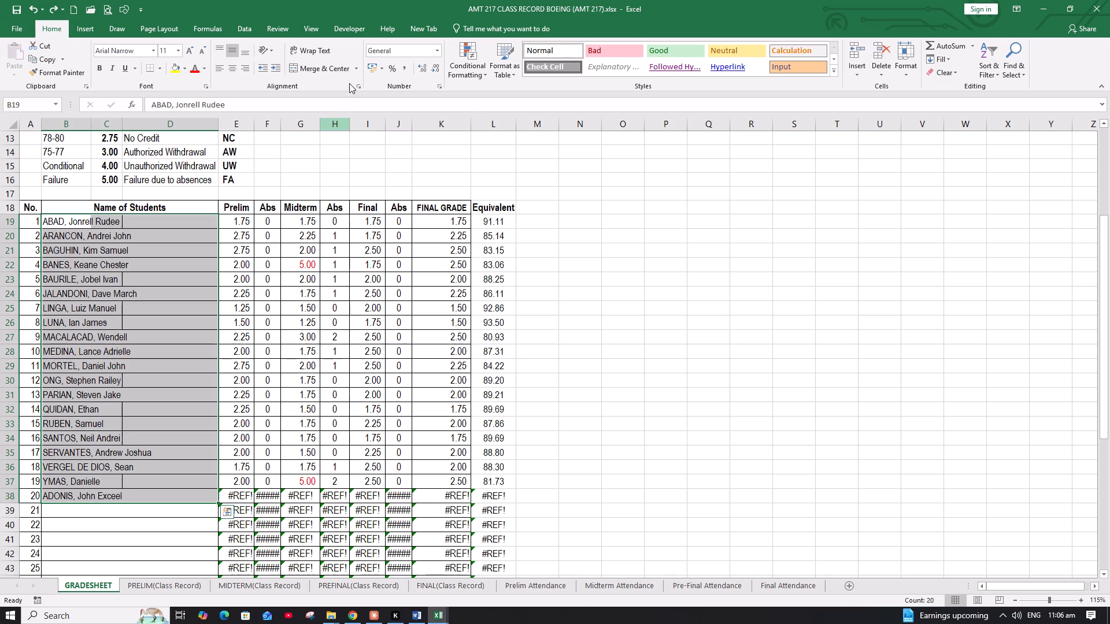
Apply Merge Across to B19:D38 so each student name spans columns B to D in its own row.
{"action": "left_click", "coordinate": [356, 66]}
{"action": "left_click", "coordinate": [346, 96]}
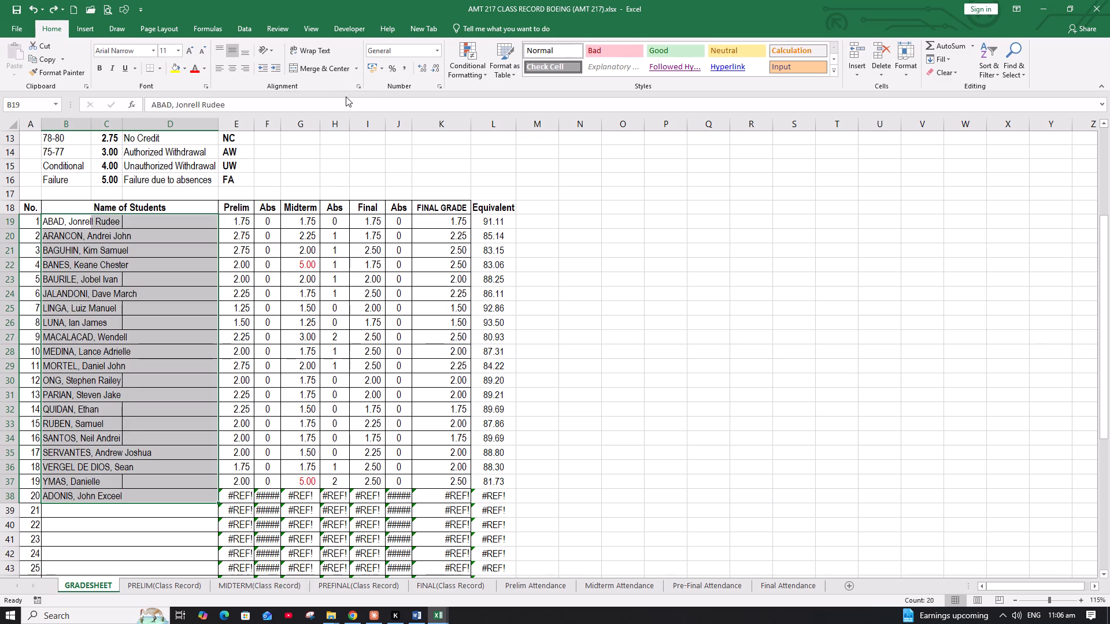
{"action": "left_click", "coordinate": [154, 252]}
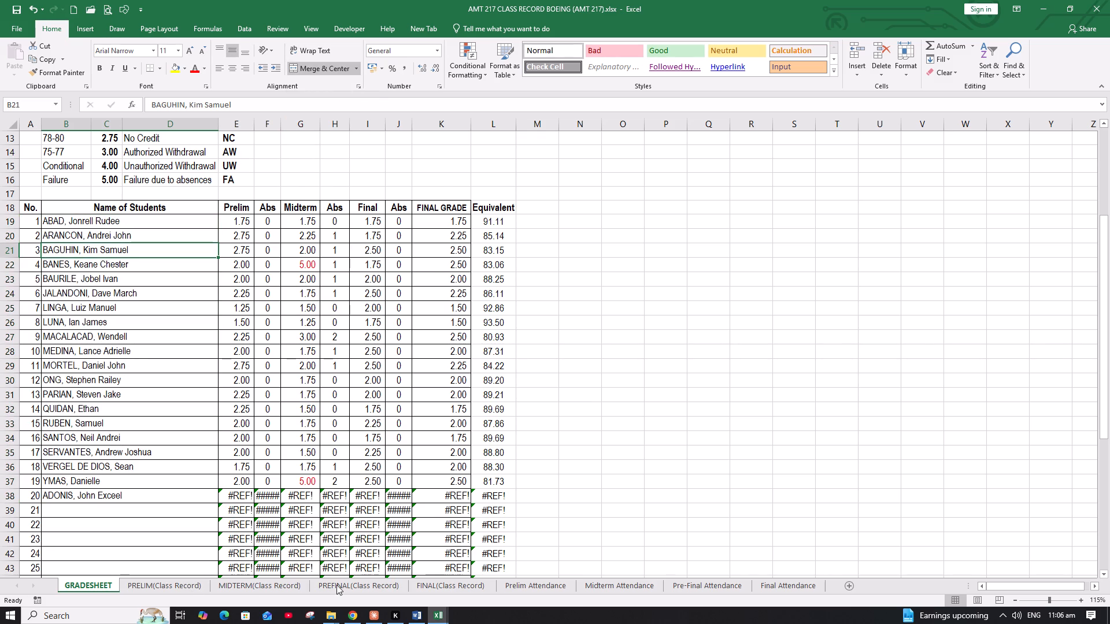
Check the PREFINAL and FINAL class record sheets and close the AMT 217 workbook without saving the changes.
{"action": "left_click", "coordinate": [354, 585]}
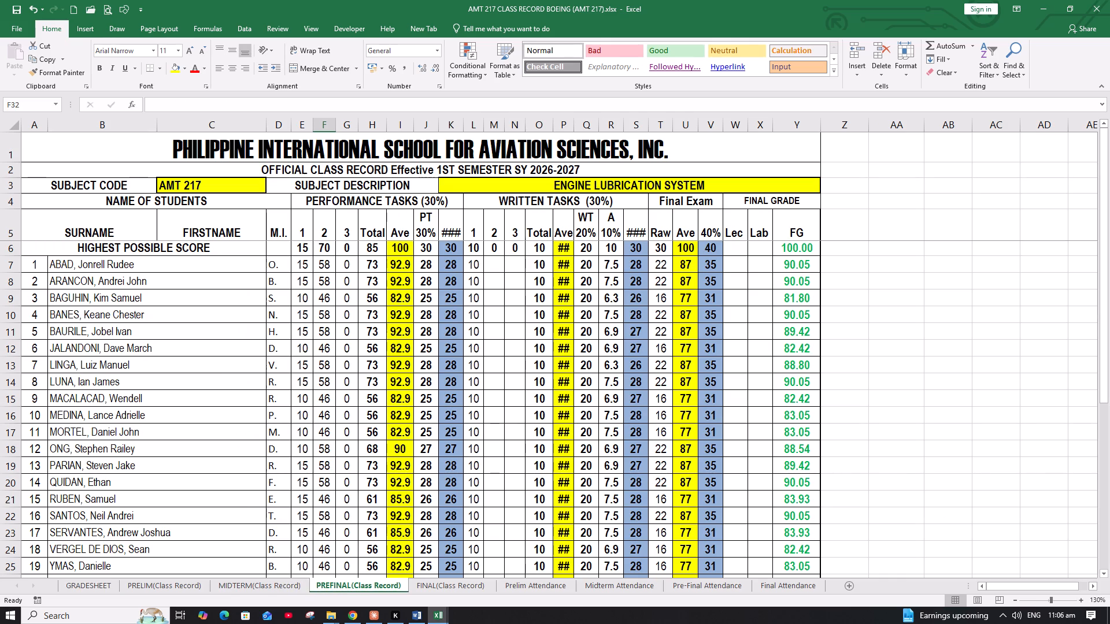
{"action": "left_click", "coordinate": [434, 586]}
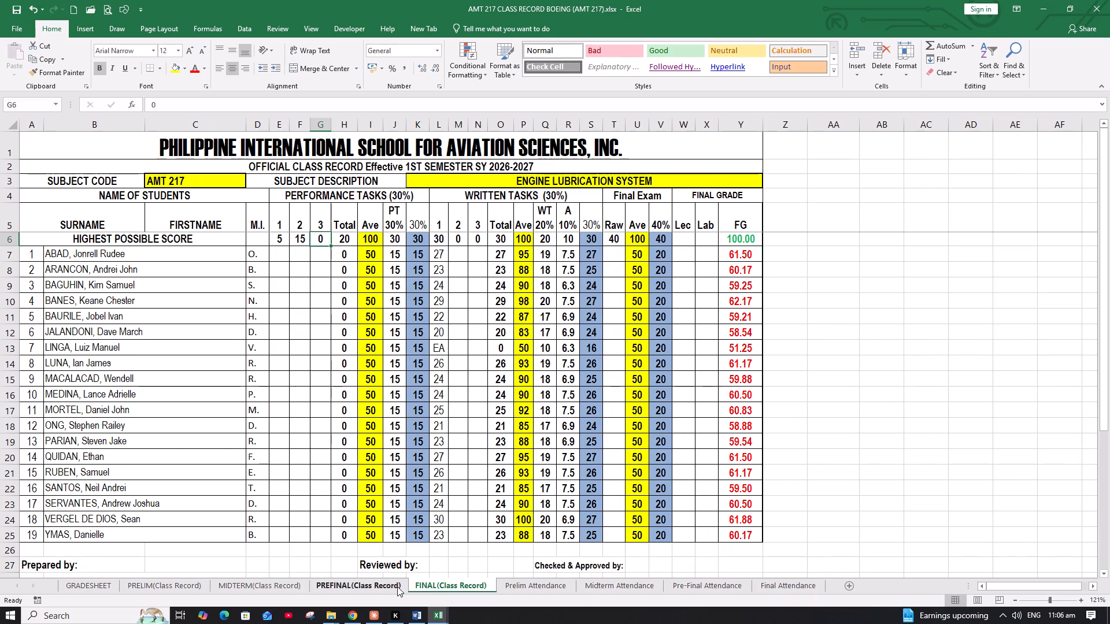
{"action": "left_click", "coordinate": [380, 585]}
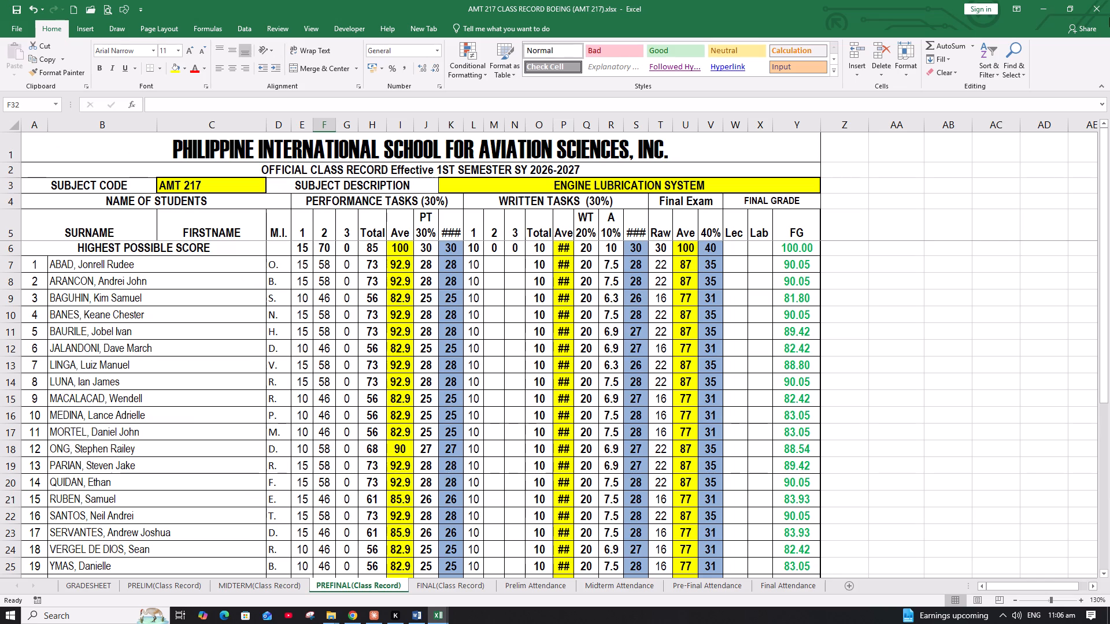
{"action": "left_click", "coordinate": [1096, 8]}
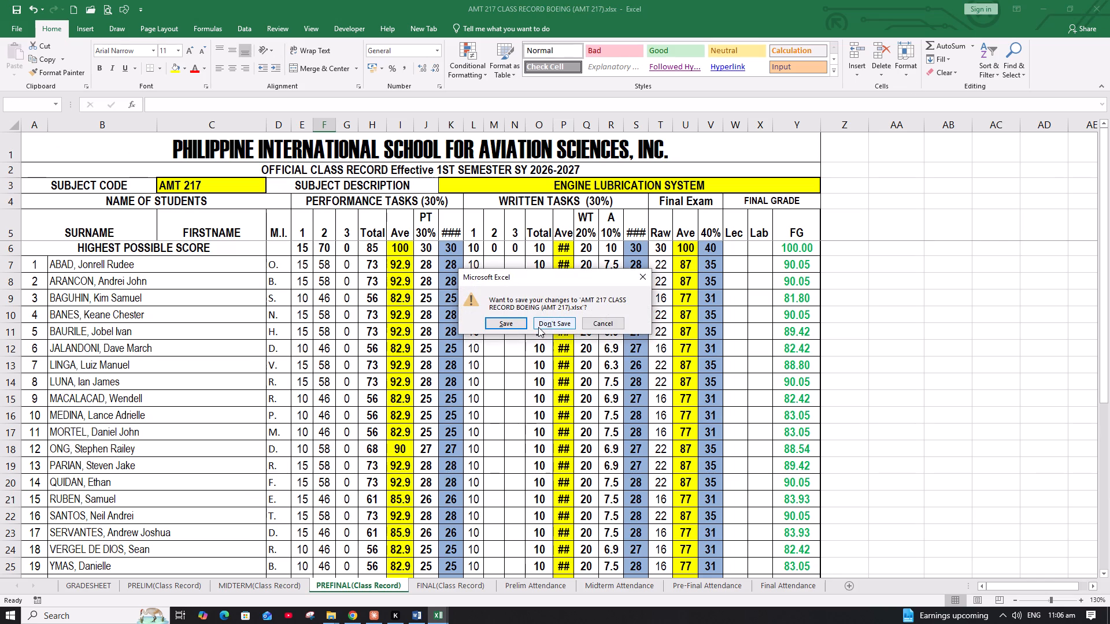
{"action": "left_click", "coordinate": [539, 323]}
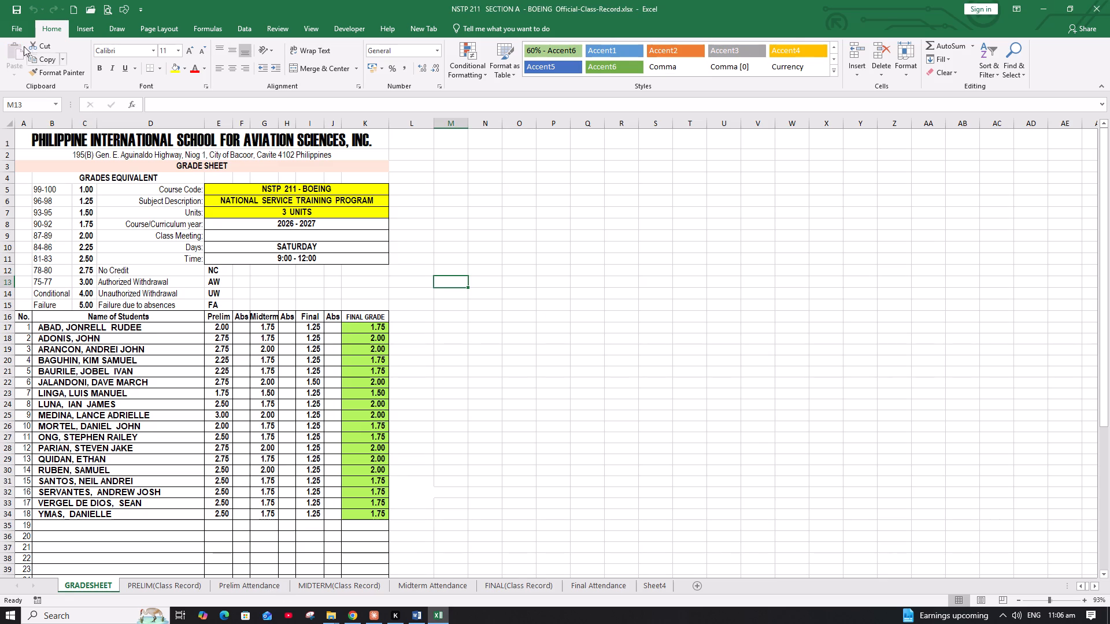
Reopen the recent workbook AMT 217 CLASS RECORD BOEING (AMT 217).xlsx.
{"action": "left_click", "coordinate": [16, 28]}
{"action": "left_click", "coordinate": [29, 99]}
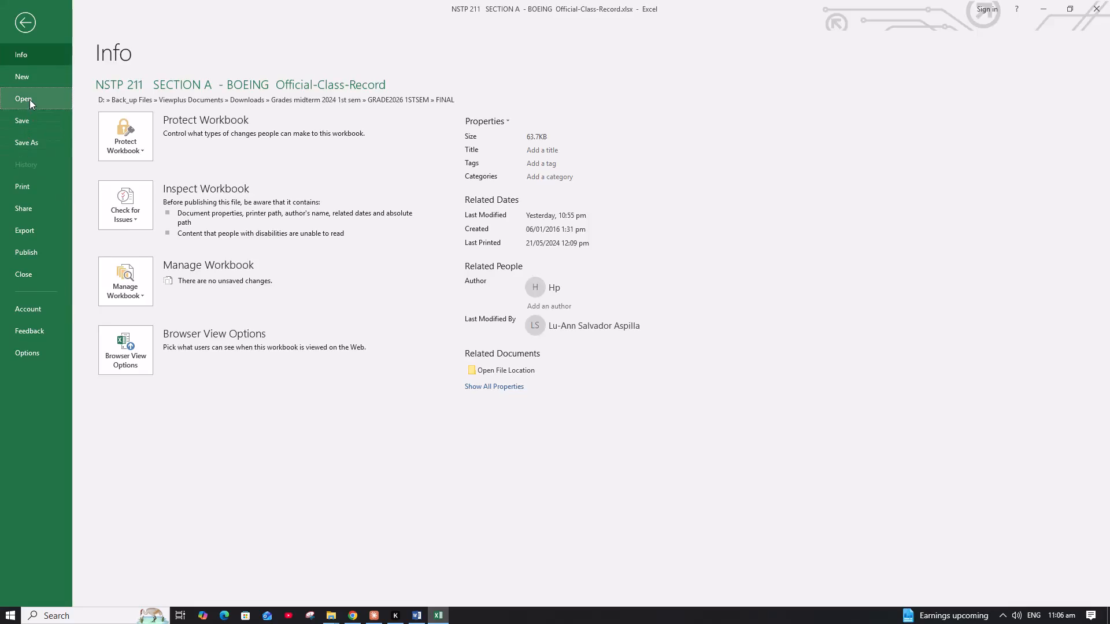
{"action": "left_click", "coordinate": [339, 165]}
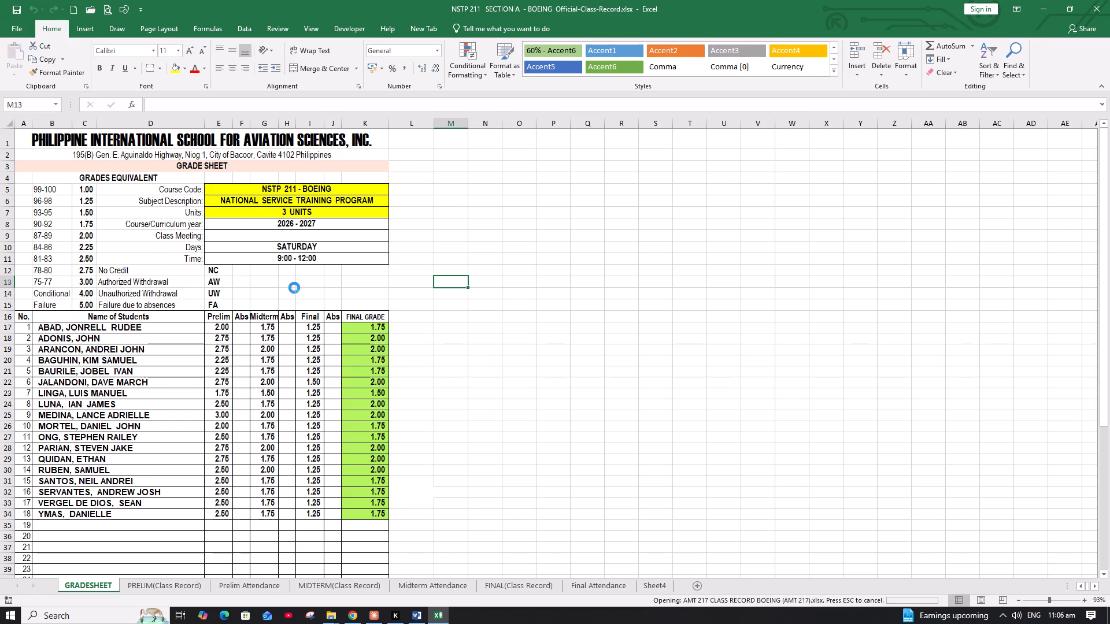
Switch to Snipping Tool and capture the AMT 217 GRADESHEET from its school heading down through the student grades.
{"action": "scroll", "coordinate": [174, 416], "scroll_direction": "down", "scroll_amount": 1}
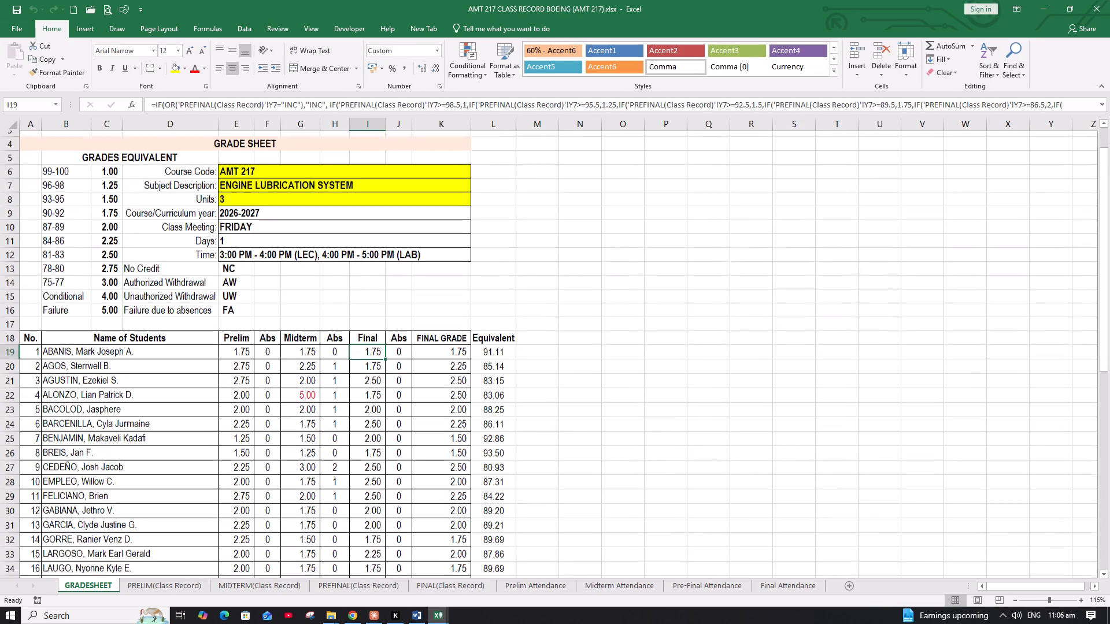
{"action": "scroll", "coordinate": [174, 416], "scroll_direction": "up", "scroll_amount": 1}
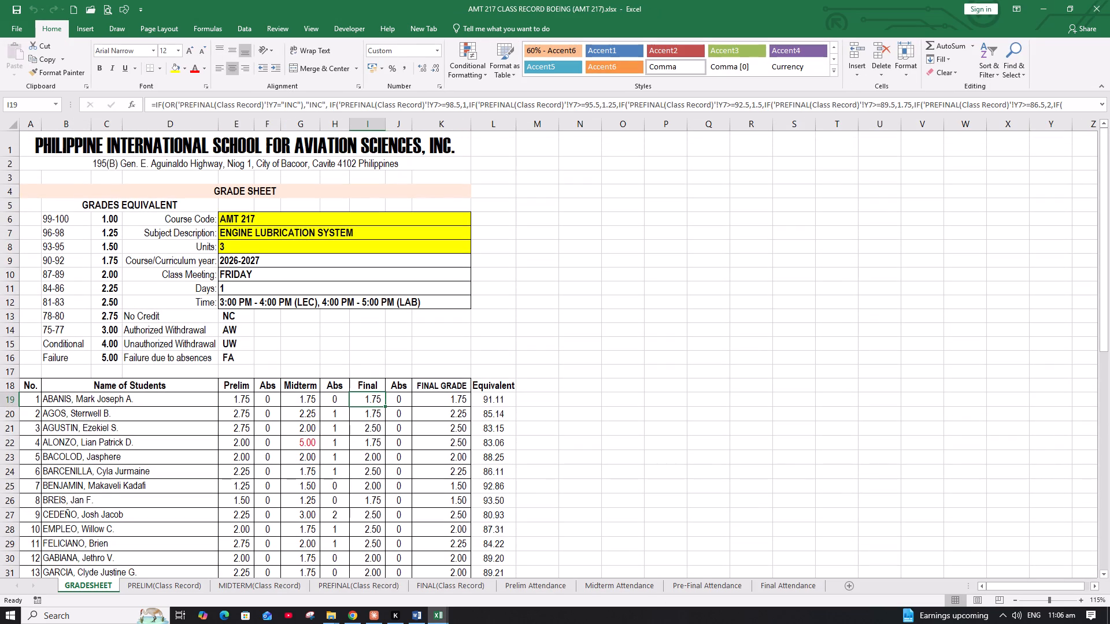
{"action": "left_click", "coordinate": [308, 618]}
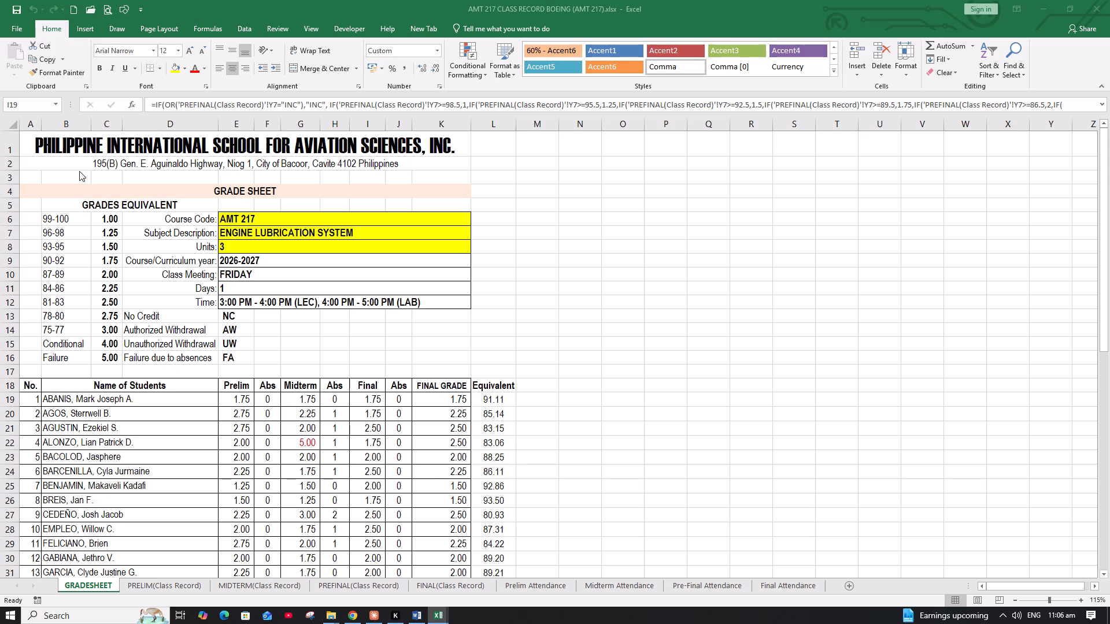
{"action": "left_click", "coordinate": [31, 27]}
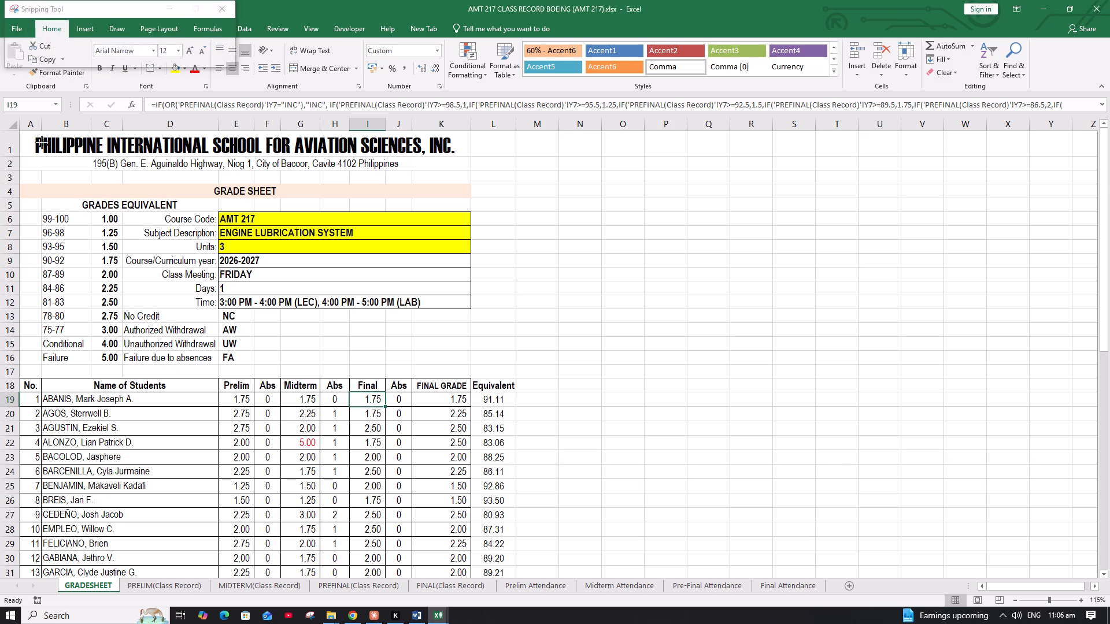
{"action": "left_click_drag", "start_coordinate": [20, 133], "coordinate": [23, 136]}
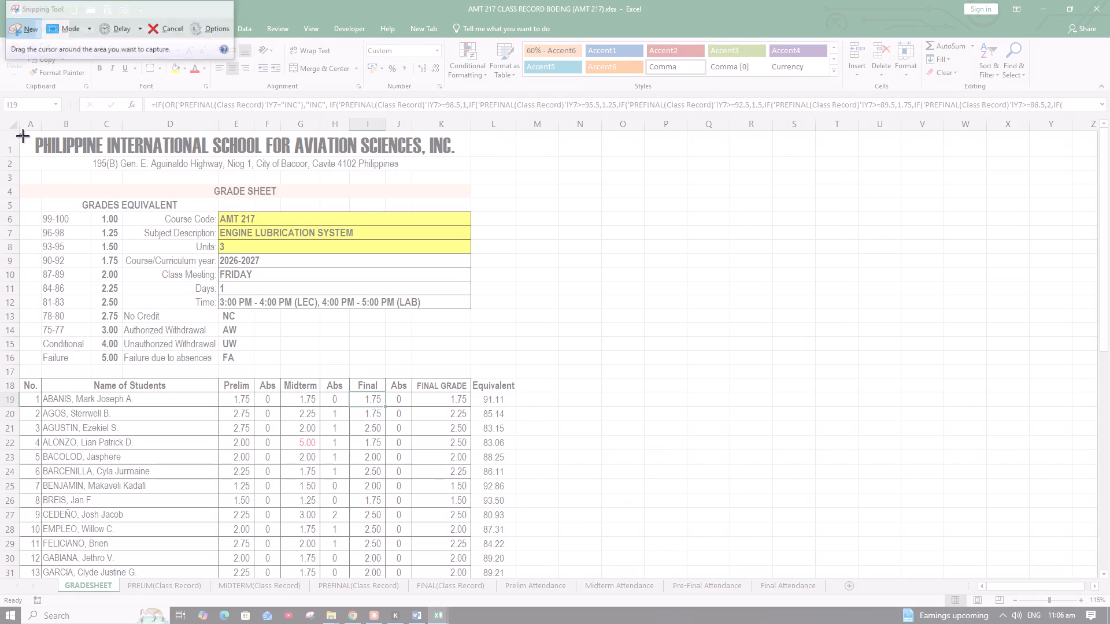
Capture the GRADESHEET from the school heading down through row 31, columns A to L, and copy the snip.
{"action": "left_click_drag", "start_coordinate": [23, 136], "coordinate": [517, 573]}
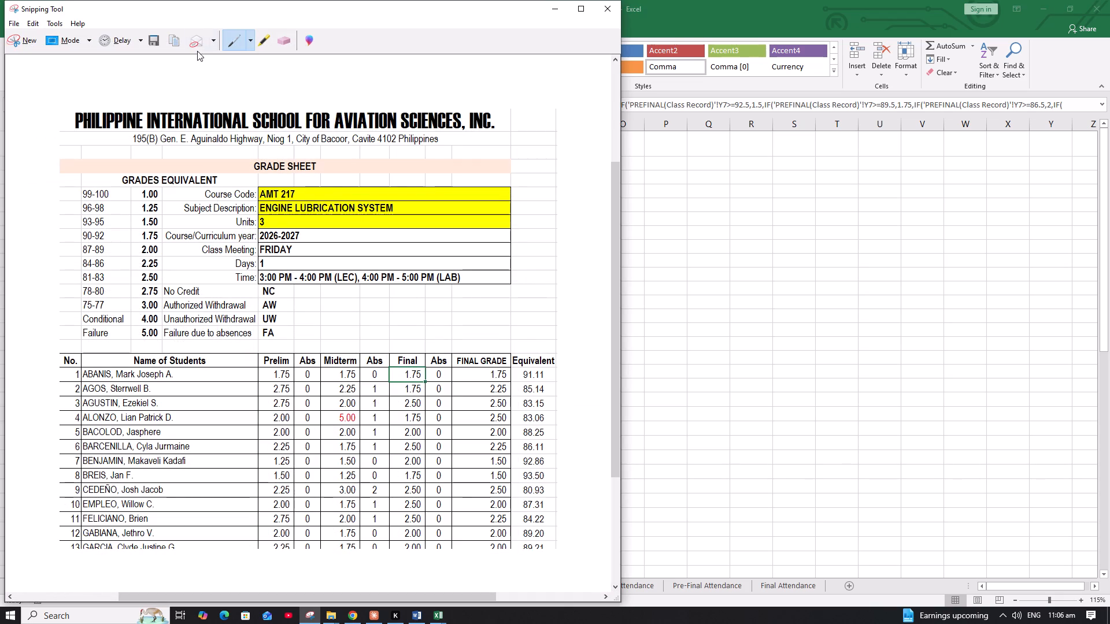
{"action": "double_click", "coordinate": [171, 42]}
Return to the AMT 217 workbook and bring up the FINAL(Class Record) sheet.
{"action": "left_click", "coordinate": [654, 292]}
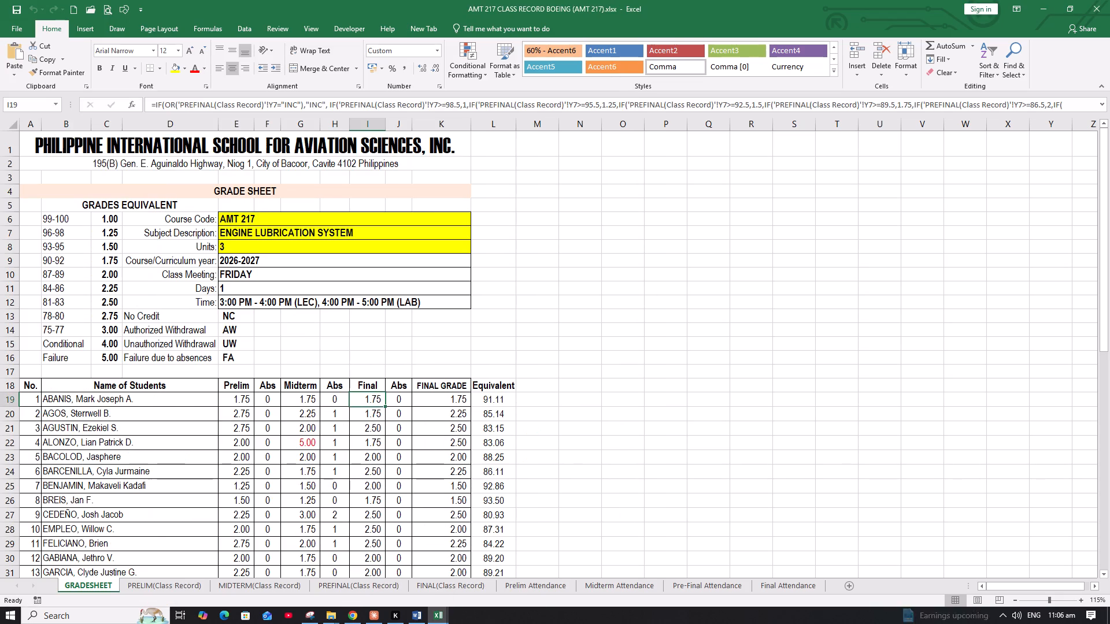
{"action": "left_click", "coordinate": [391, 582]}
{"action": "left_click", "coordinate": [443, 584]}
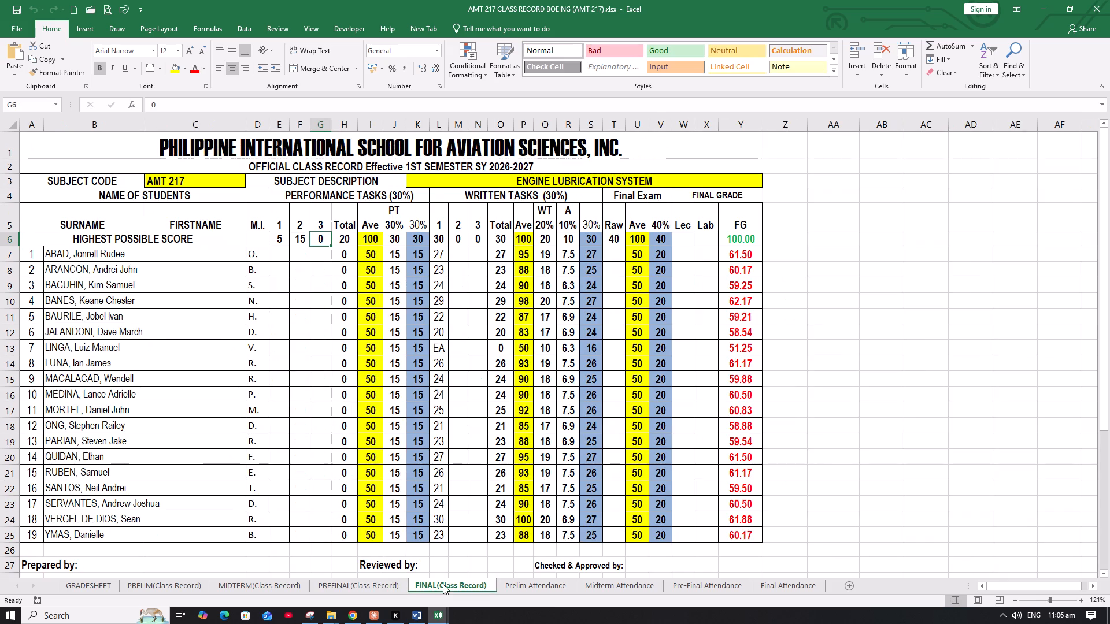
In Chrome, open the Messenger chat asking "Boeing at airbus pls" and send the grade sheet snip with "sir may mali po sa grading sheet ni sir agapito".
{"action": "left_click", "coordinate": [353, 616]}
{"action": "left_click", "coordinate": [114, 9]}
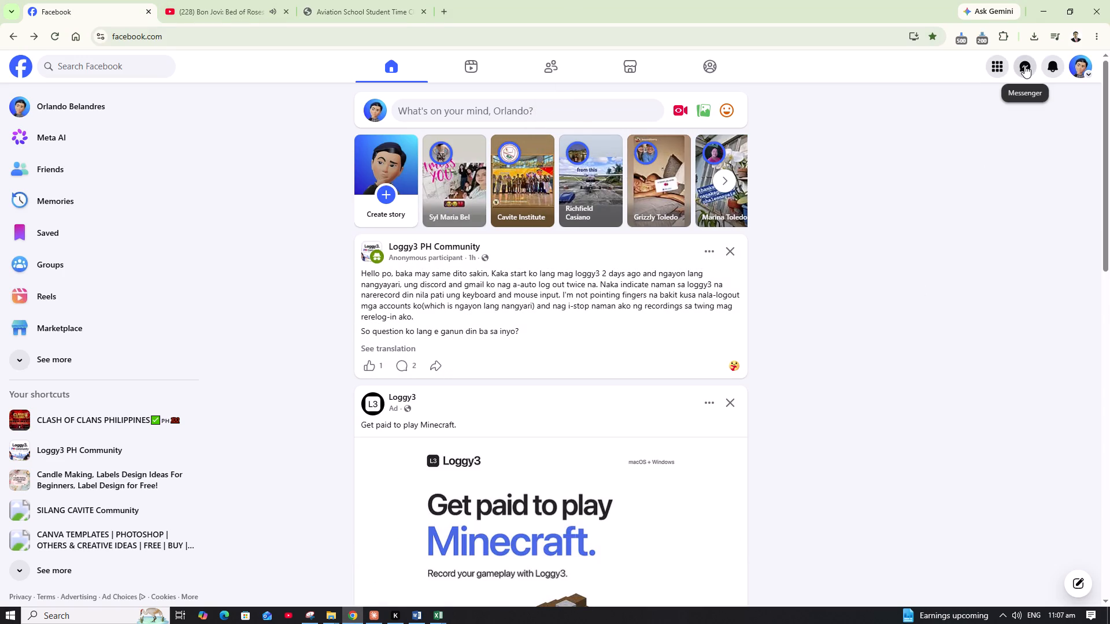
{"action": "left_click", "coordinate": [1024, 65]}
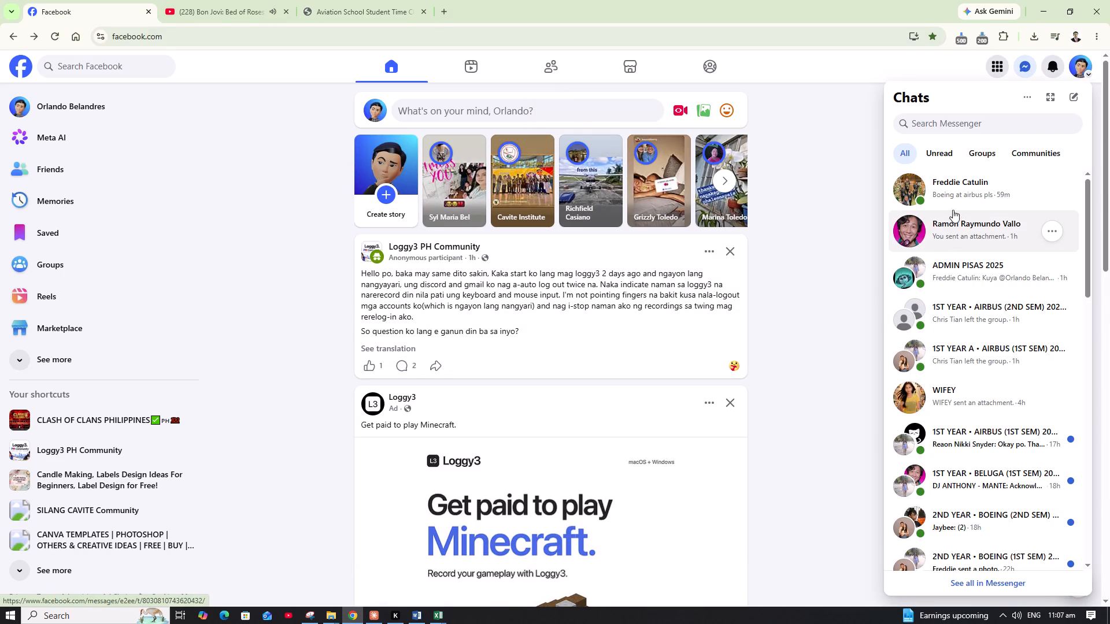
{"action": "left_click", "coordinate": [956, 188]}
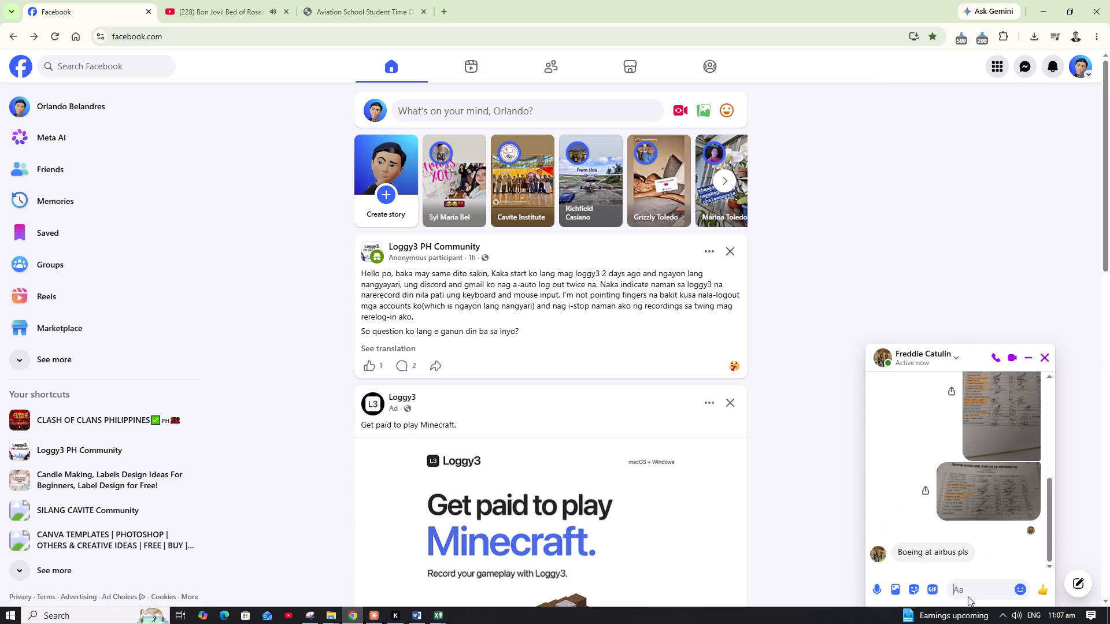
{"action": "key", "text": "ctrl+v"}
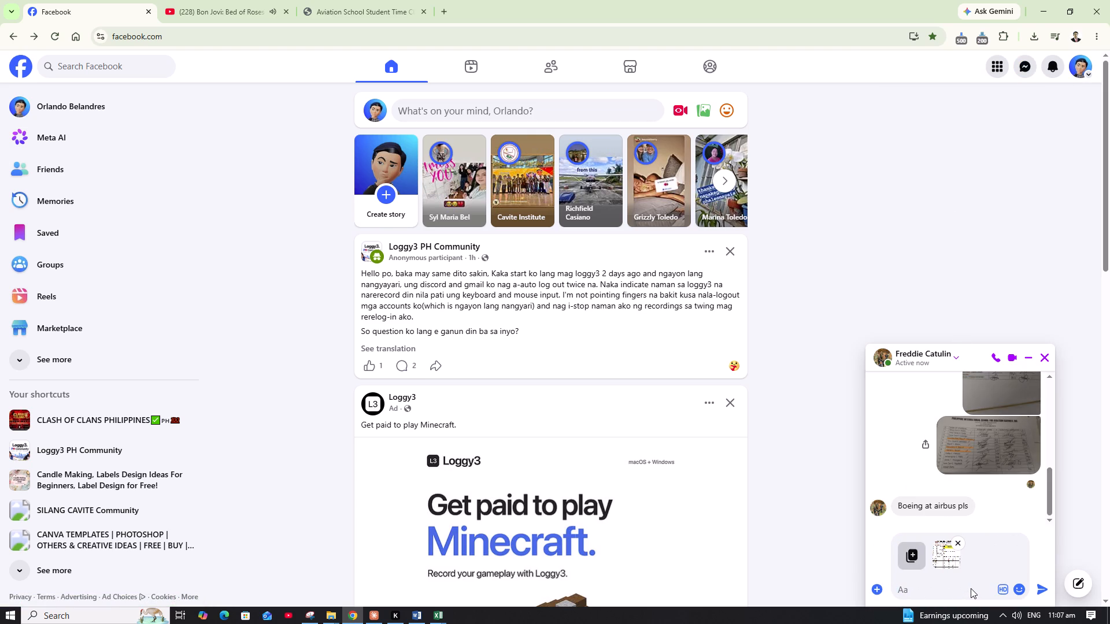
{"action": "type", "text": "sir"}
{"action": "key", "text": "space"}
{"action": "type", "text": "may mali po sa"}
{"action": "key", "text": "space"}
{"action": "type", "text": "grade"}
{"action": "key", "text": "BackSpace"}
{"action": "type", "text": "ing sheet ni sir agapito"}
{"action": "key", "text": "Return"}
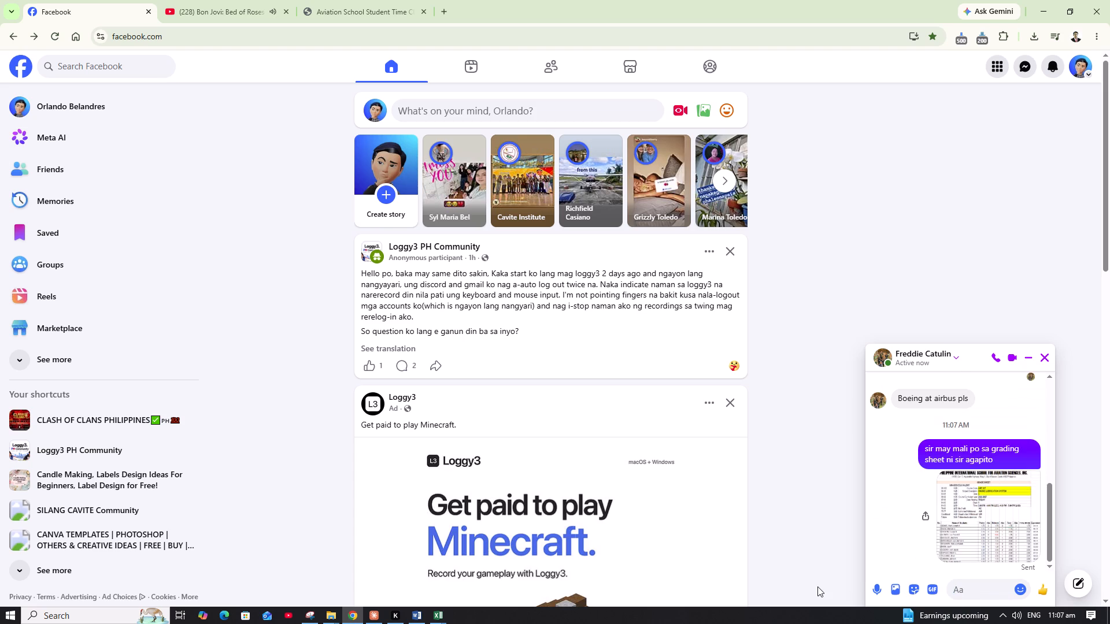
Snip the AMT 217 FINAL(Class Record) sheet from the school heading through student 19 and the FG column, and copy the snip.
{"action": "left_click", "coordinate": [434, 614]}
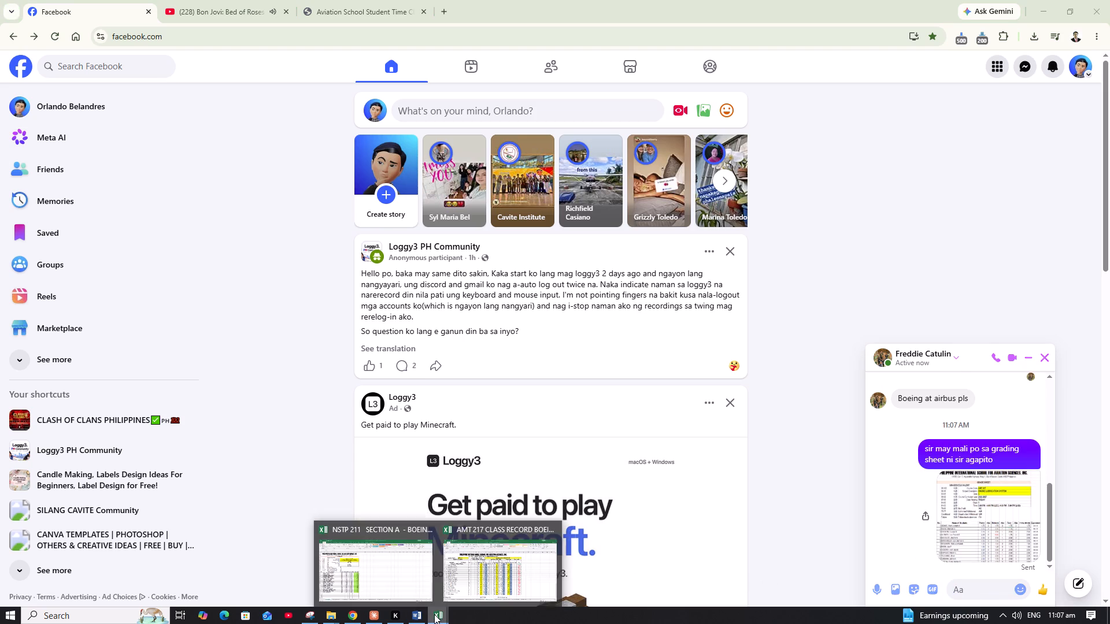
{"action": "left_click", "coordinate": [472, 580]}
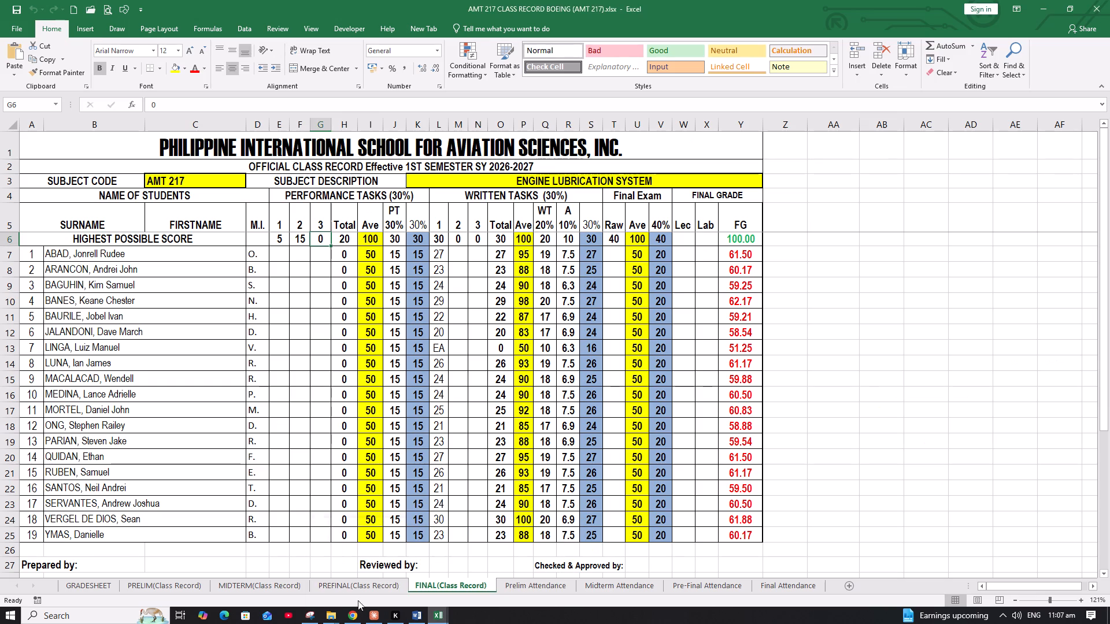
{"action": "left_click", "coordinate": [308, 615]}
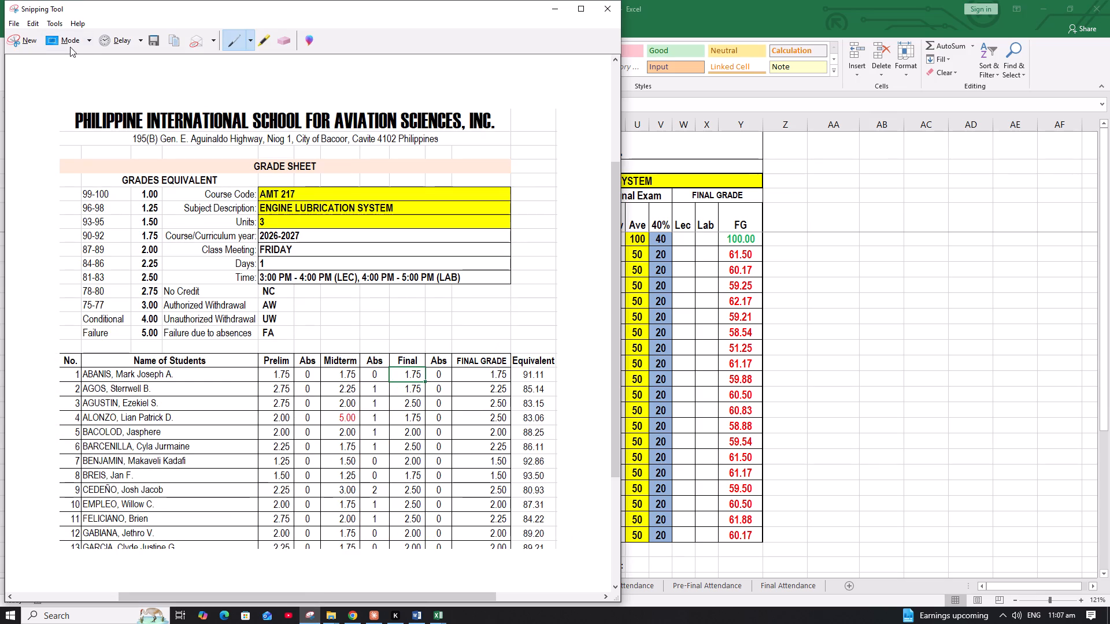
{"action": "left_click", "coordinate": [28, 39]}
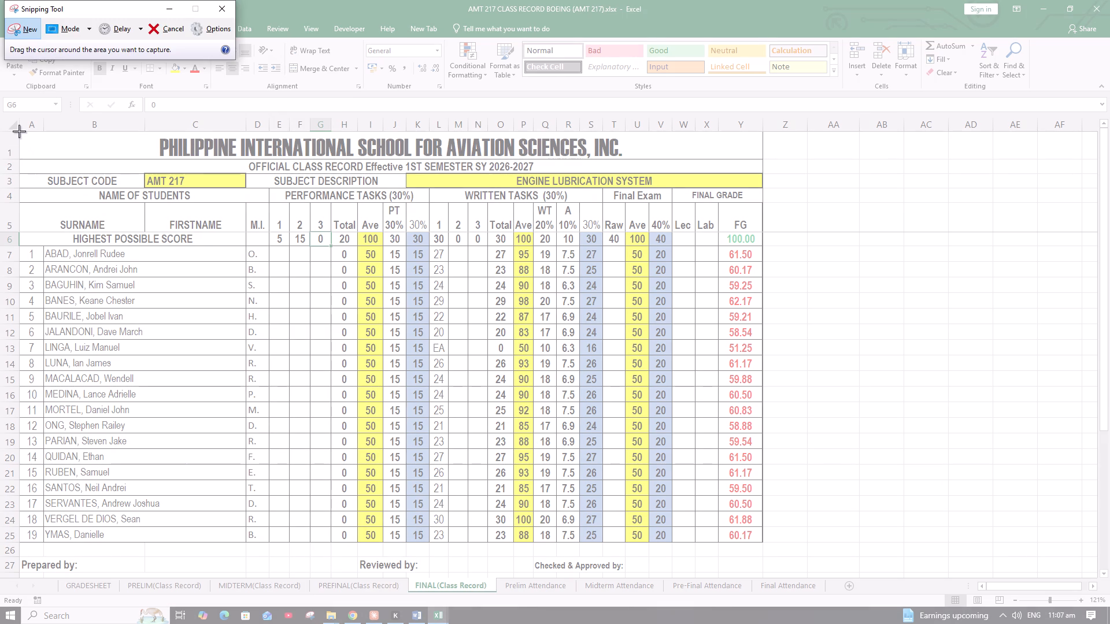
{"action": "left_click_drag", "start_coordinate": [20, 132], "coordinate": [701, 463]}
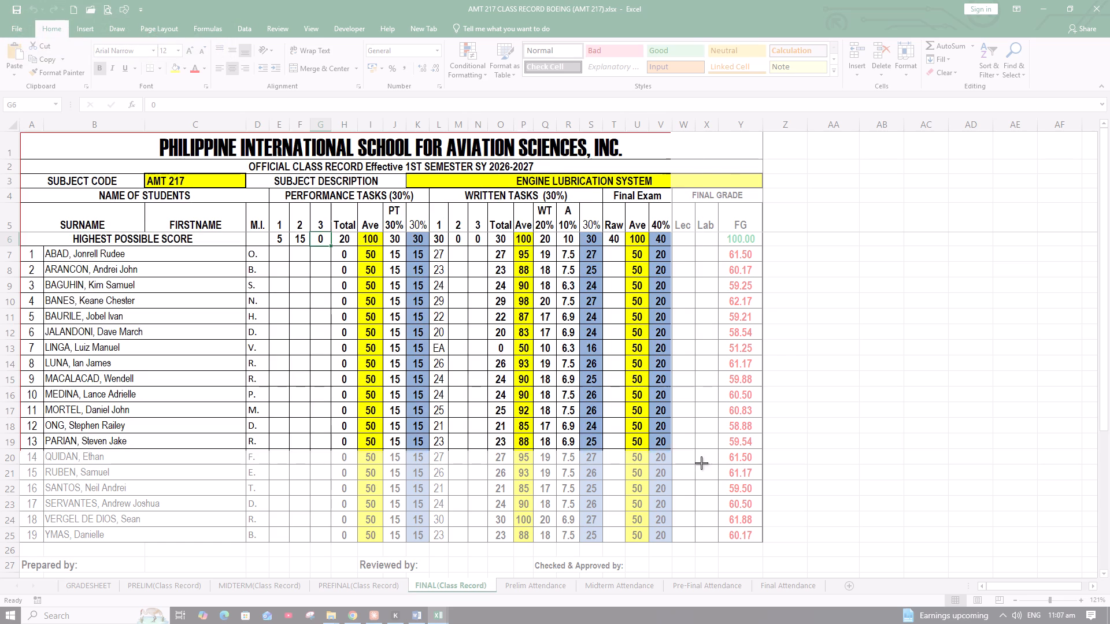
{"action": "left_click_drag", "start_coordinate": [701, 463], "coordinate": [765, 548]}
{"action": "double_click", "coordinate": [171, 54]}
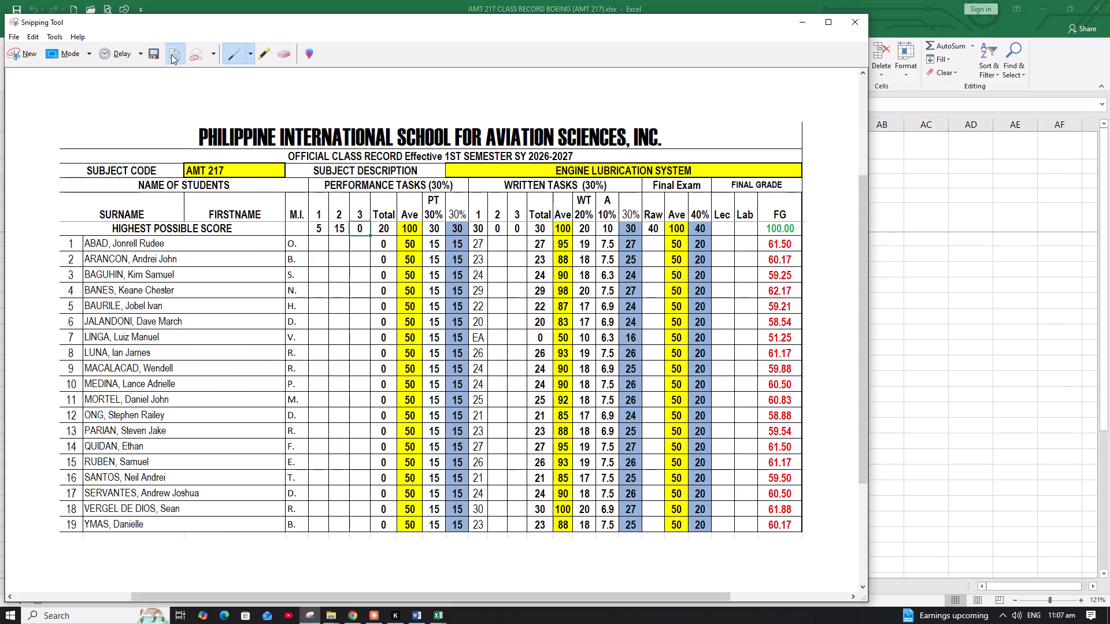
Send the class record snip in the same Messenger chat with "wala po final, pre final lang po meron", and close the chat.
{"action": "left_click", "coordinate": [350, 618]}
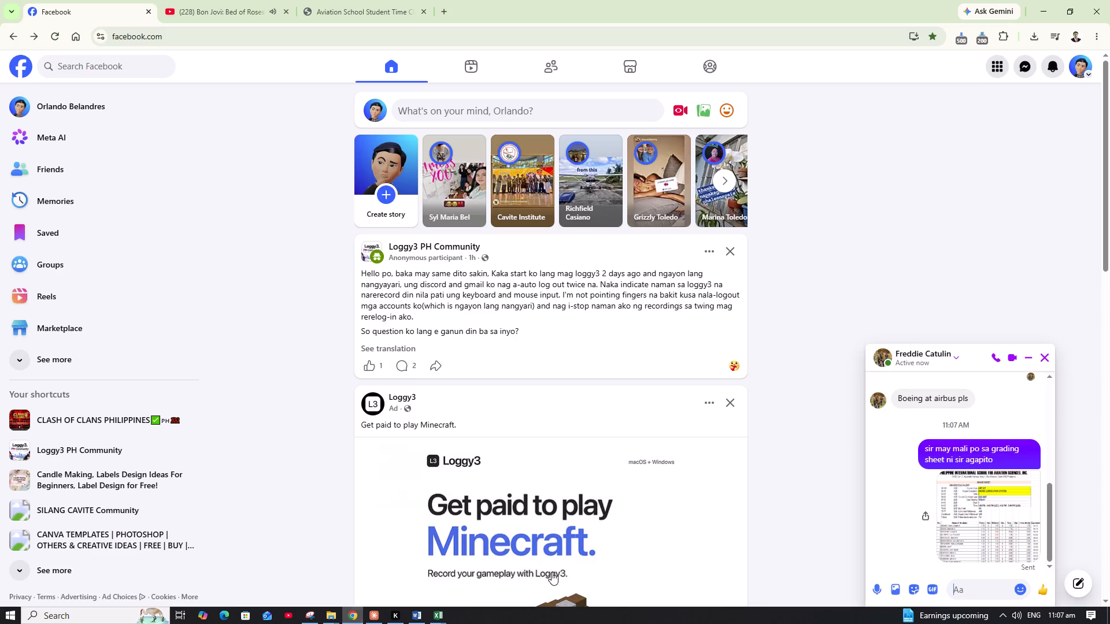
{"action": "key", "text": "ctrl+v"}
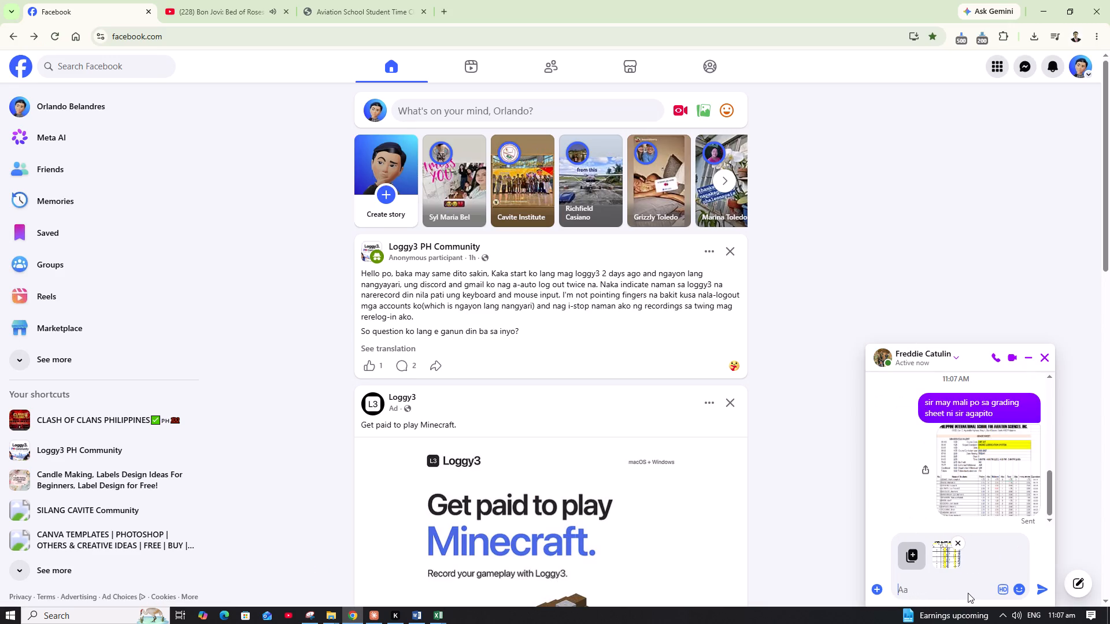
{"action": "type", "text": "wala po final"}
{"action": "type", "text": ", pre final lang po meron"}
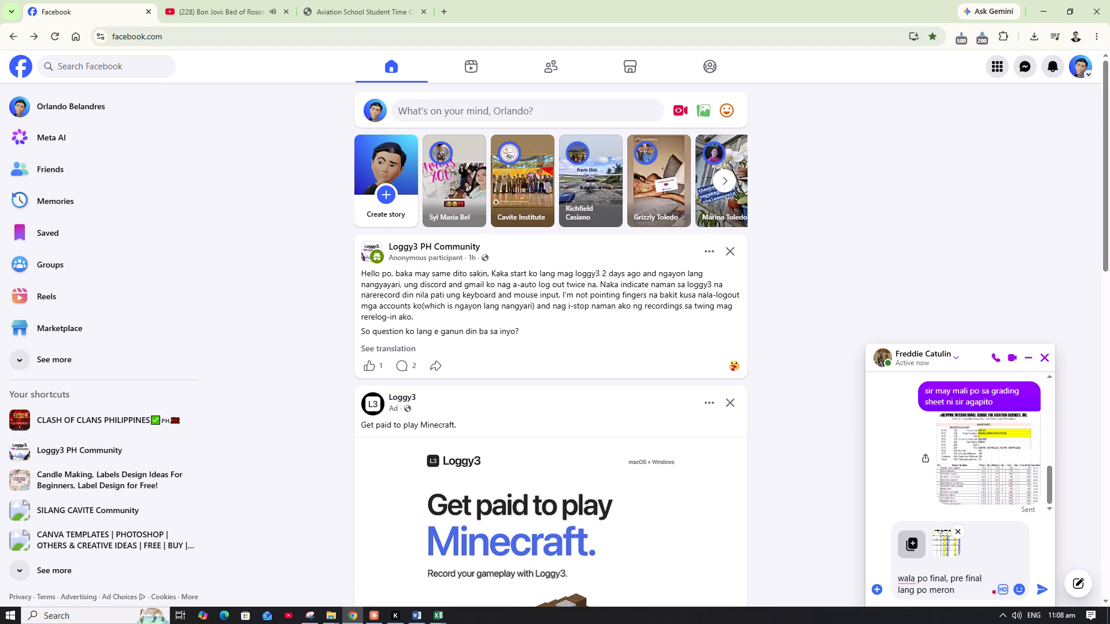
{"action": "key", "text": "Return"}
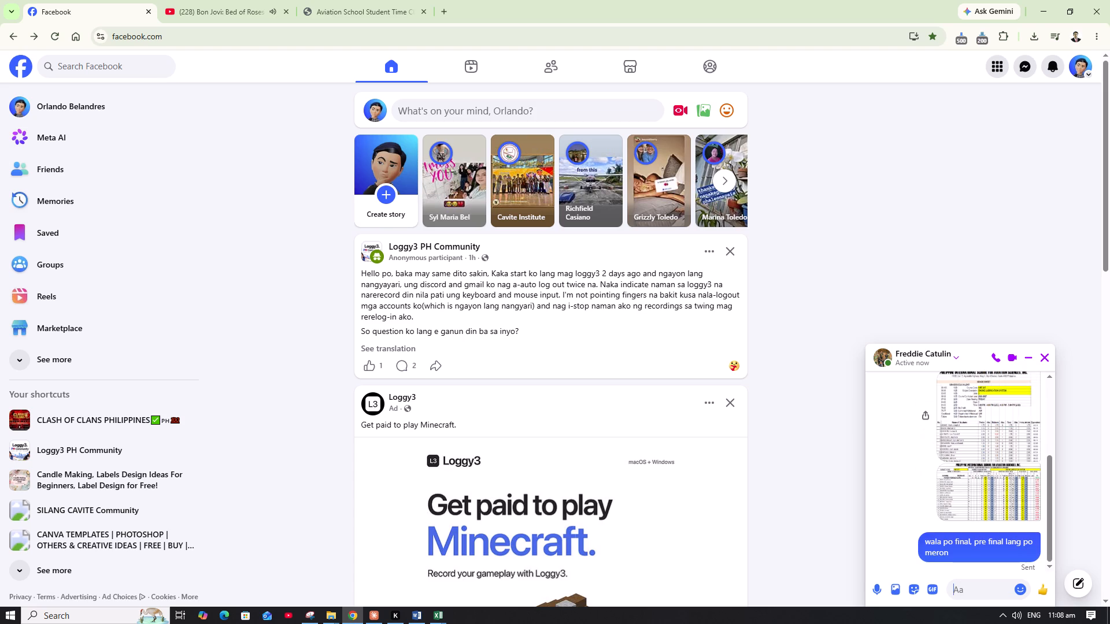
{"action": "left_click", "coordinate": [845, 512]}
{"action": "left_click", "coordinate": [1041, 361]}
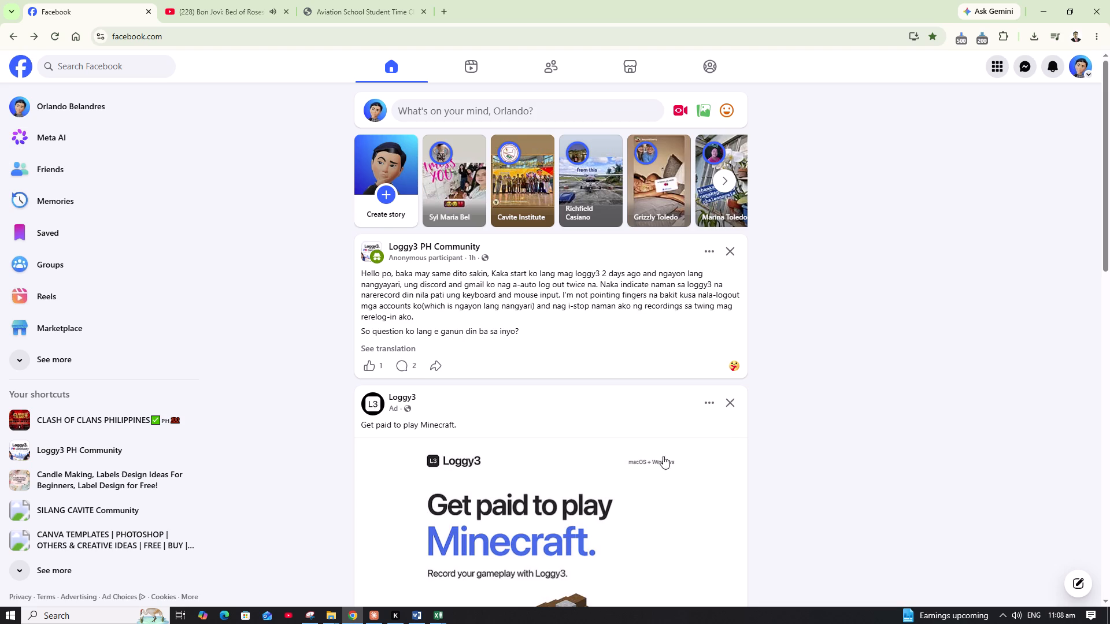